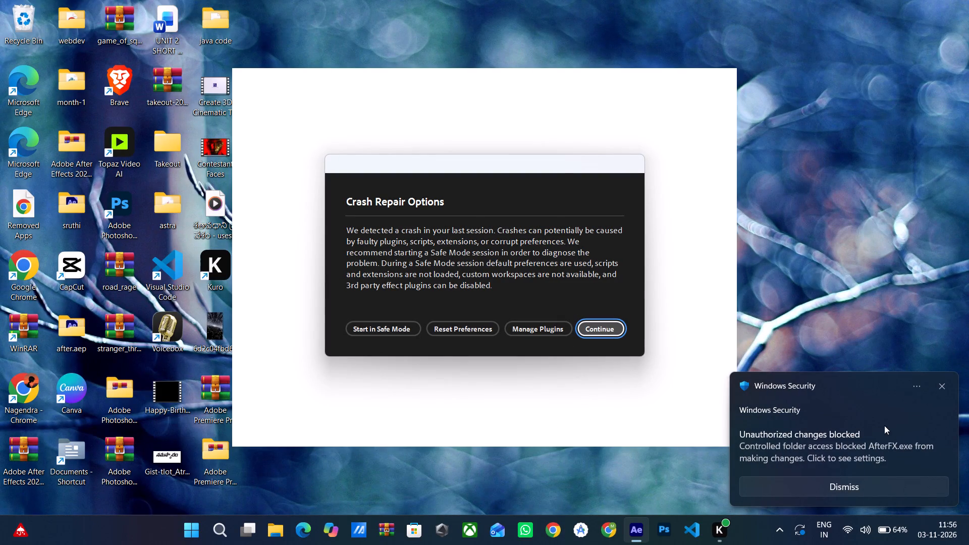
# Close the Windows Security notification about blocked changes.
pyautogui.click(940, 388)
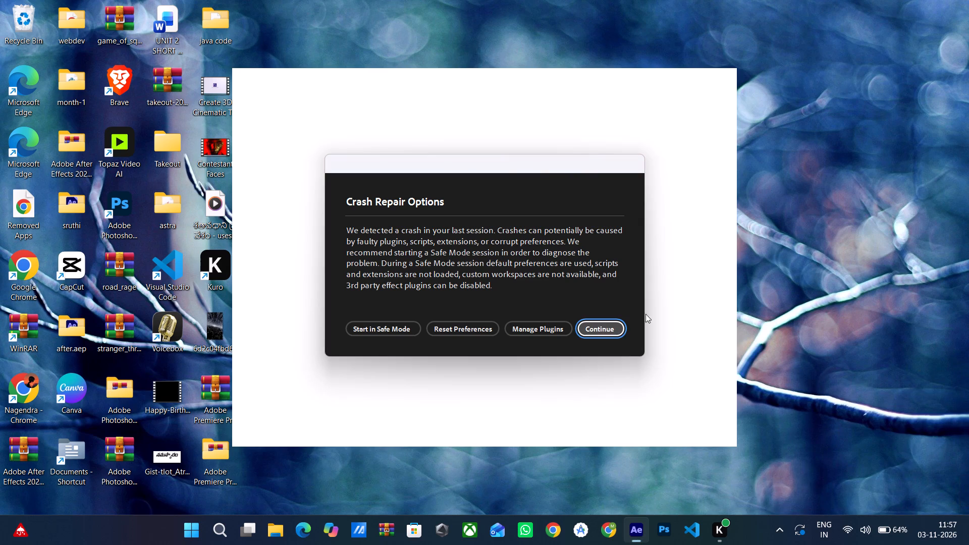
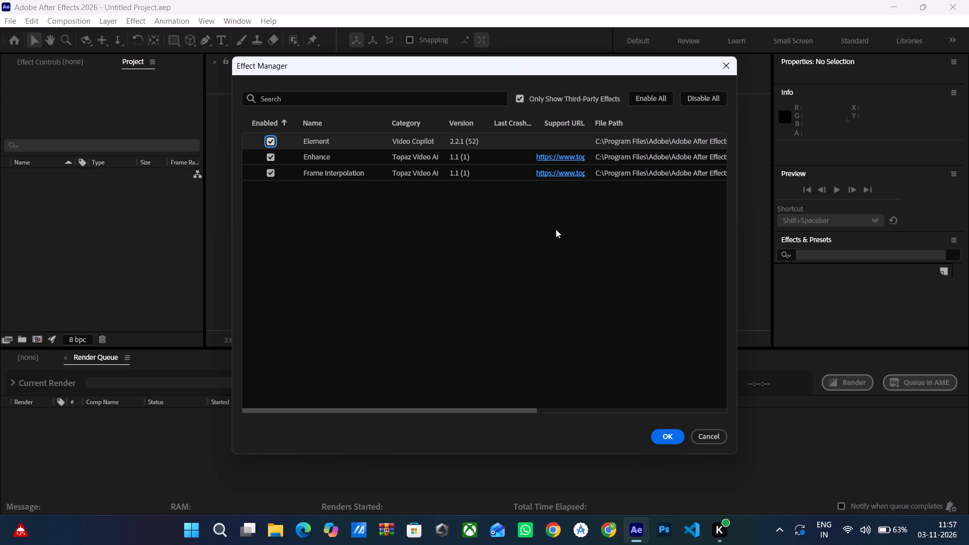
# Accept the Effect Manager with the Element, Enhance and Frame Interpolation third-party effects enabled.
pyautogui.click(659, 441)
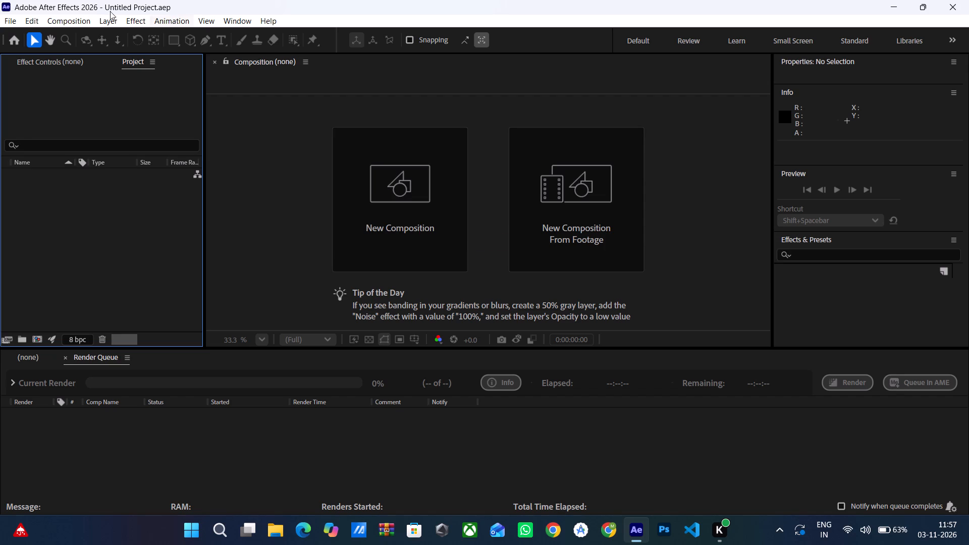
# Open the existing project chudam from the recent files in Home.
pyautogui.click(15, 21)
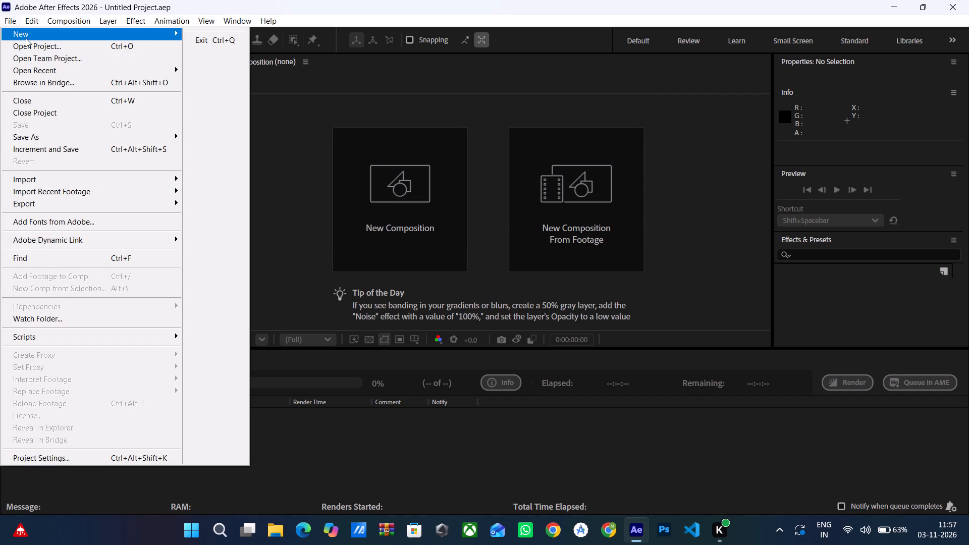
pyautogui.click(26, 38)
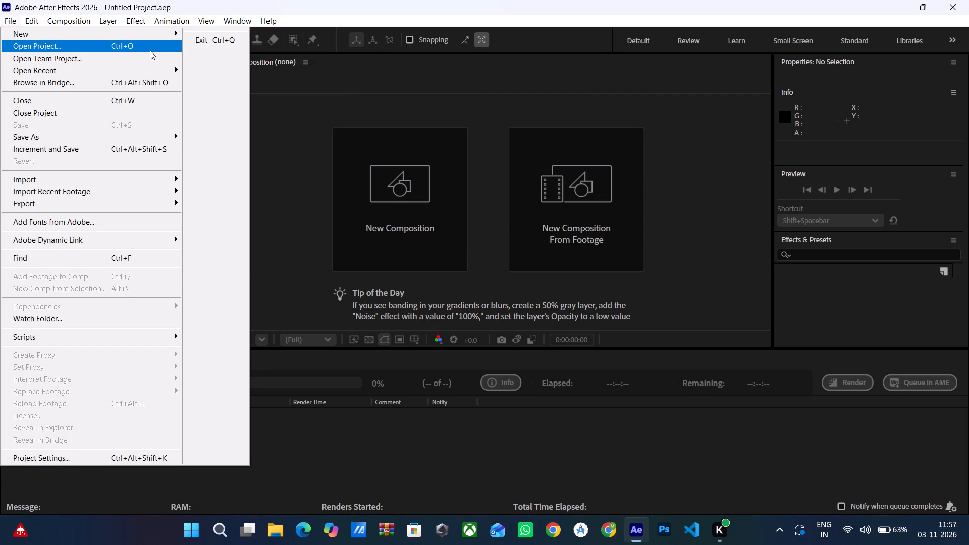
pyautogui.click(150, 50)
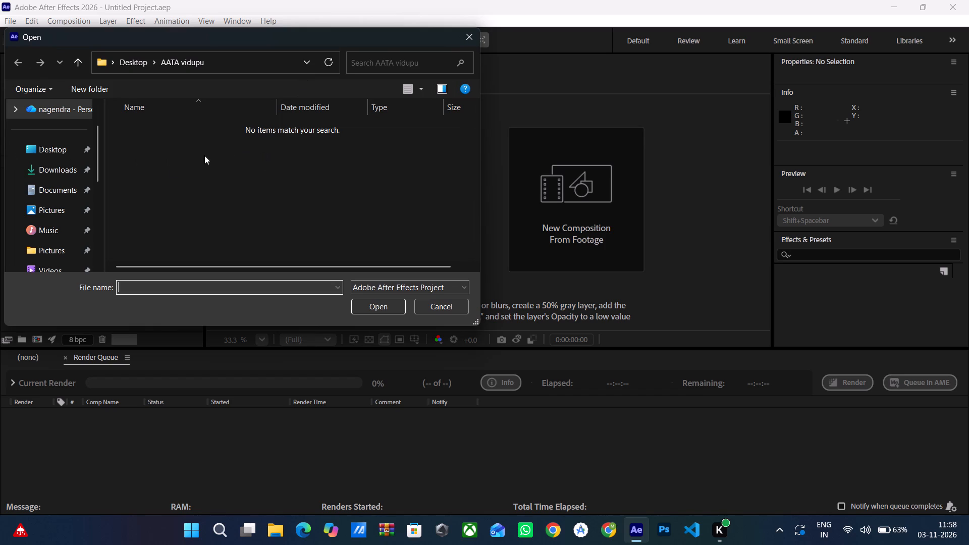
pyautogui.scroll(6, 43, 188)
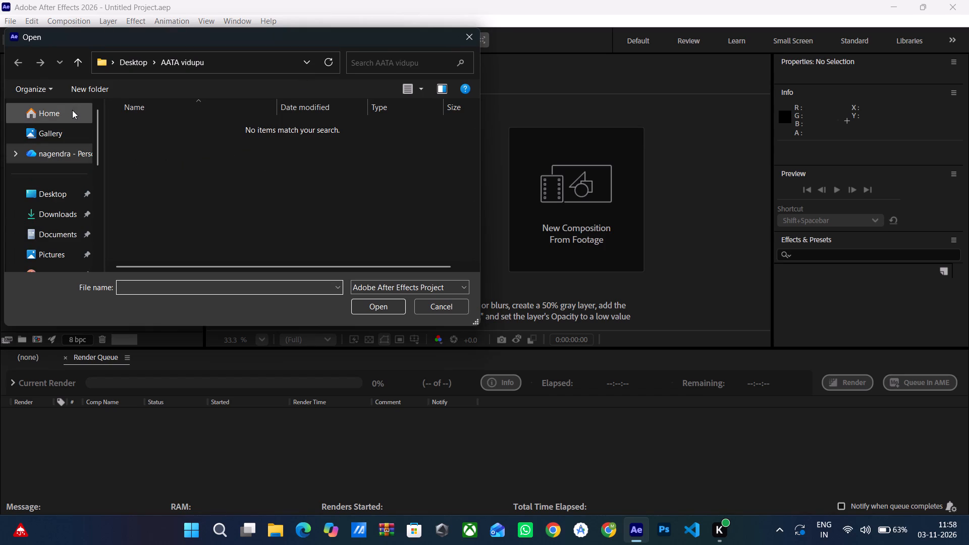
pyautogui.click(72, 110)
pyautogui.scroll(-2, 231, 220)
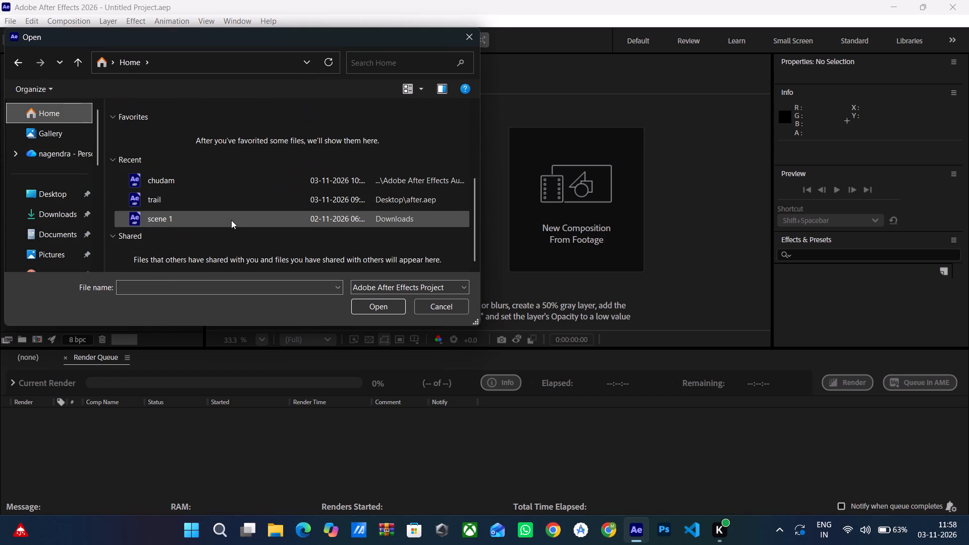
pyautogui.scroll(1, 231, 220)
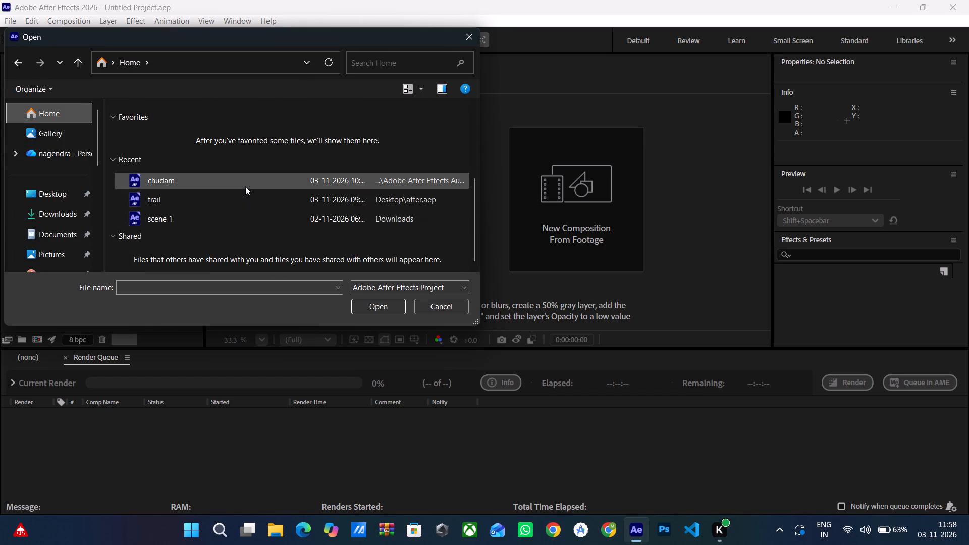
pyautogui.click(245, 186)
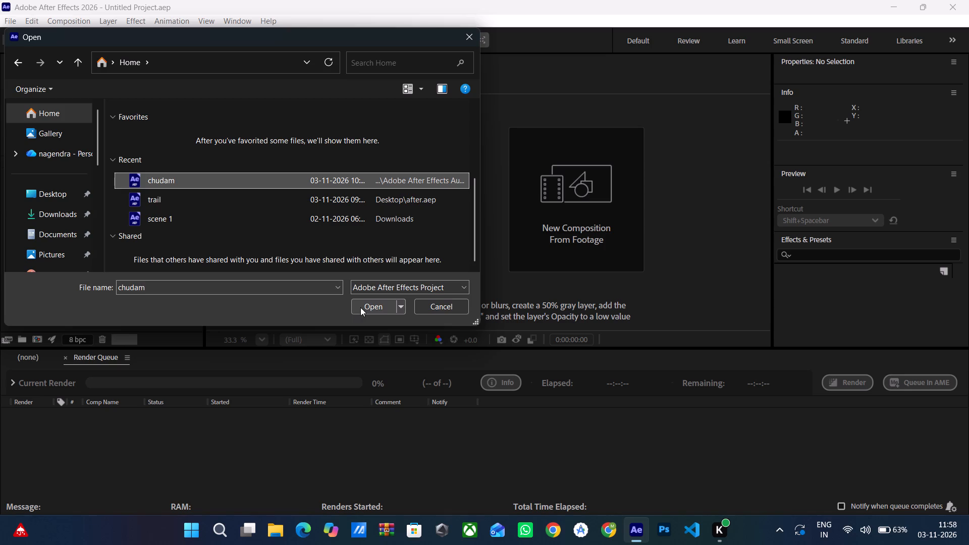
pyautogui.click(360, 307)
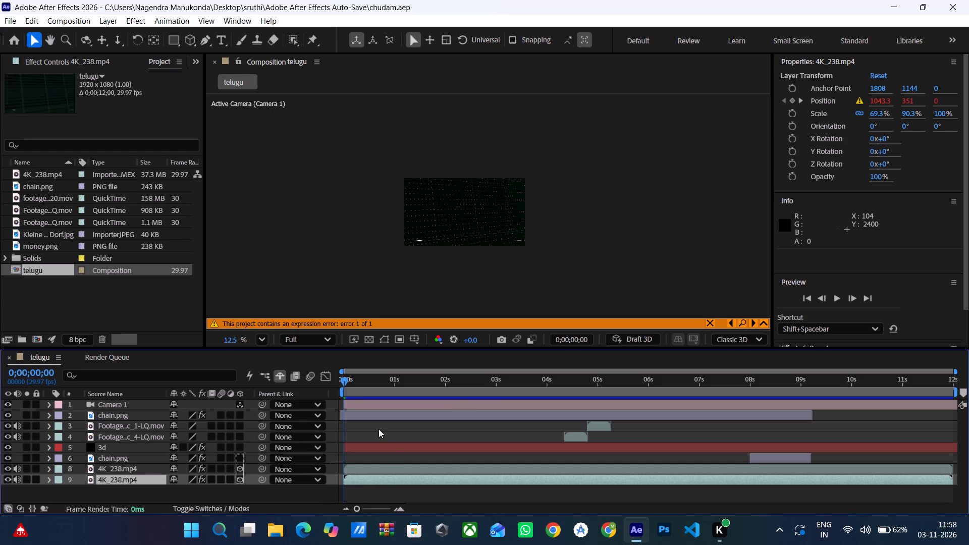
# Preview the telugu composition and examine the title and chain animation up to about 8;24.
pyautogui.press('space')
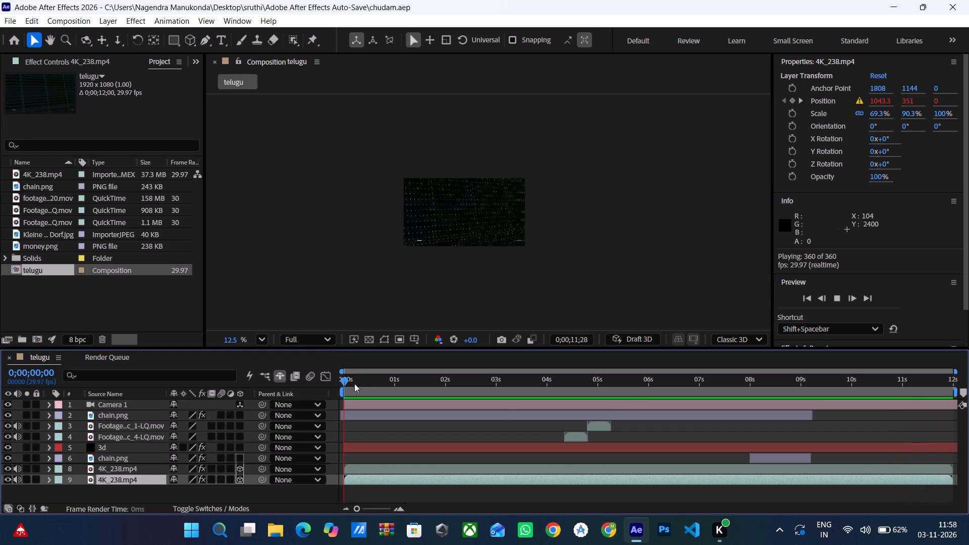
pyautogui.moveTo(345, 381); pyautogui.dragTo(510, 386)
pyautogui.moveTo(557, 386); pyautogui.dragTo(571, 386)
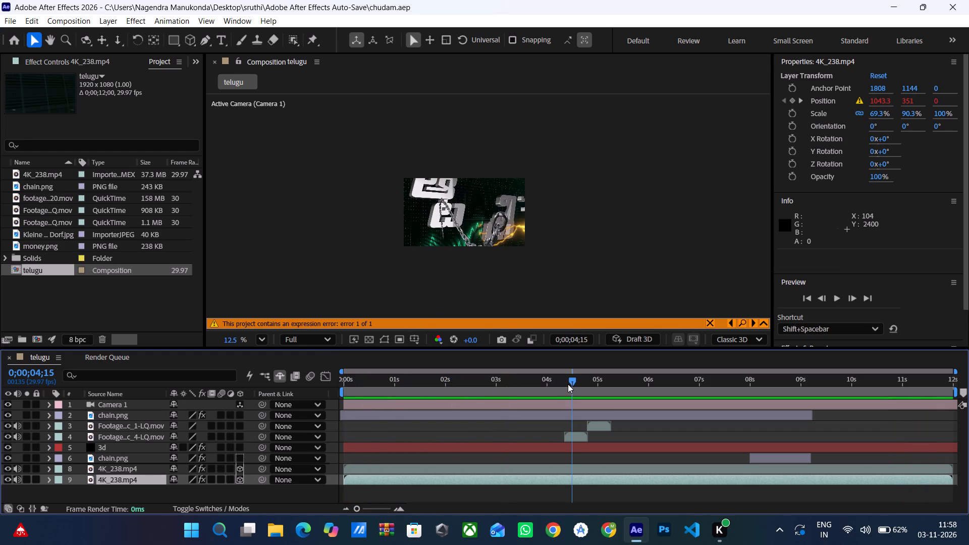
pyautogui.moveTo(571, 383); pyautogui.dragTo(785, 384)
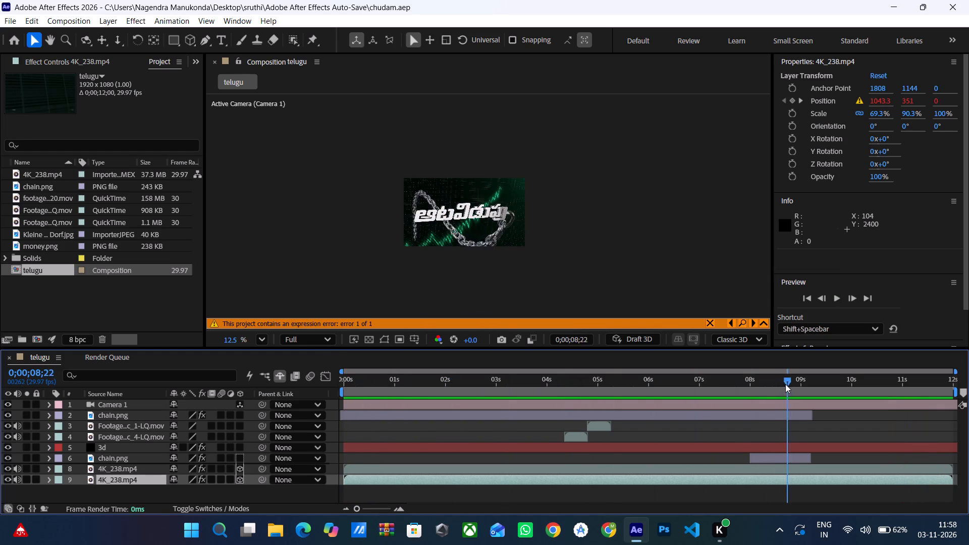
pyautogui.moveTo(785, 384); pyautogui.dragTo(789, 386)
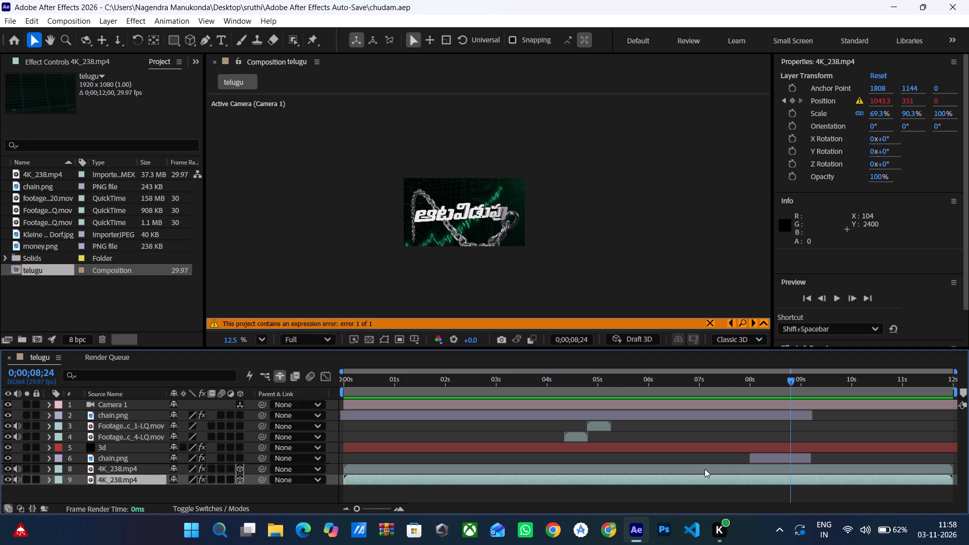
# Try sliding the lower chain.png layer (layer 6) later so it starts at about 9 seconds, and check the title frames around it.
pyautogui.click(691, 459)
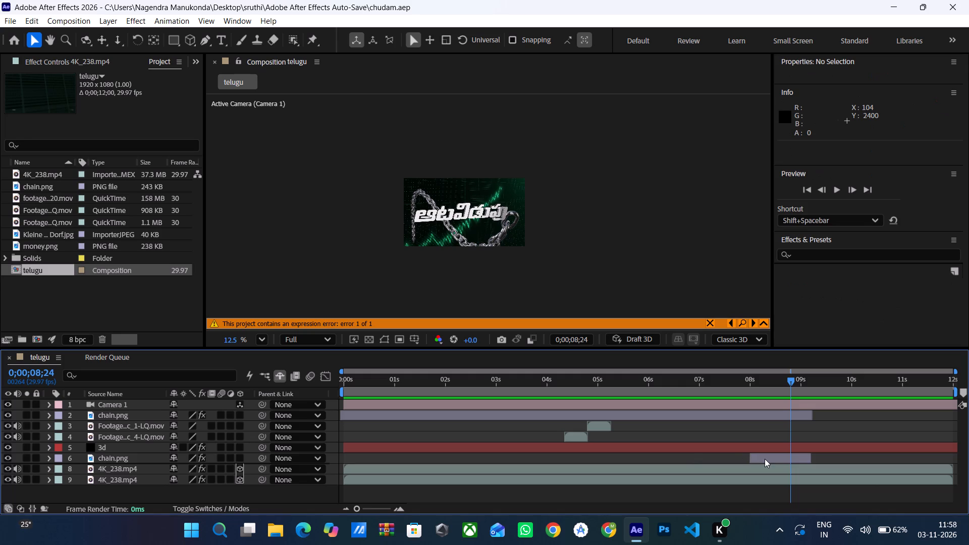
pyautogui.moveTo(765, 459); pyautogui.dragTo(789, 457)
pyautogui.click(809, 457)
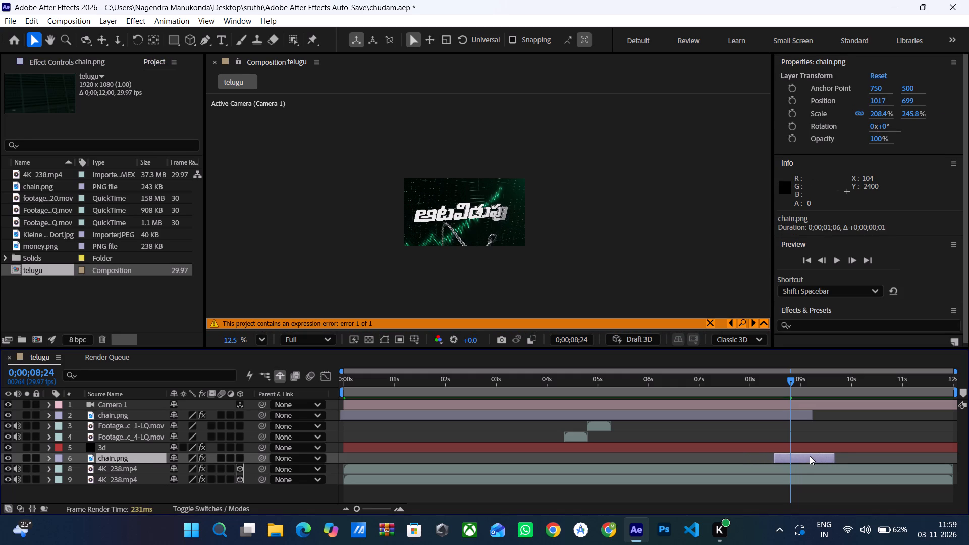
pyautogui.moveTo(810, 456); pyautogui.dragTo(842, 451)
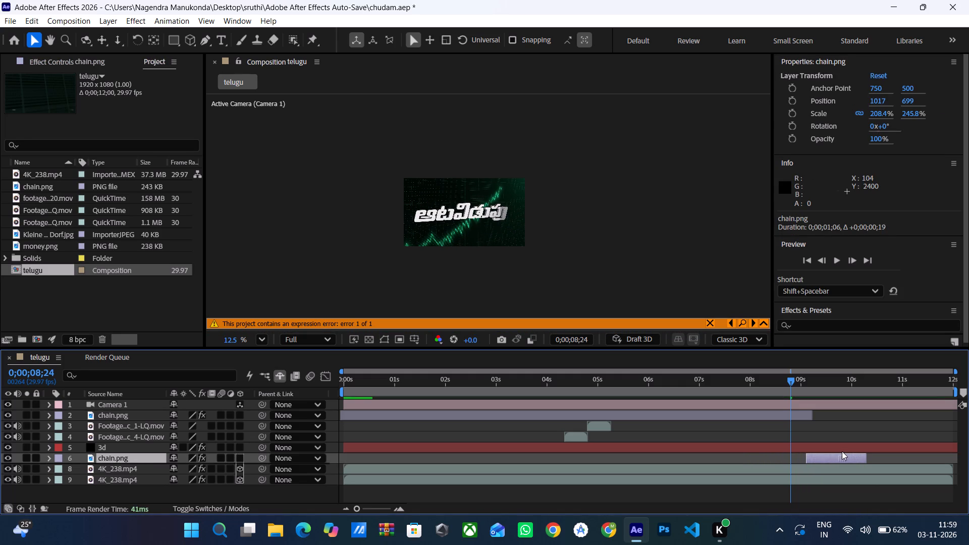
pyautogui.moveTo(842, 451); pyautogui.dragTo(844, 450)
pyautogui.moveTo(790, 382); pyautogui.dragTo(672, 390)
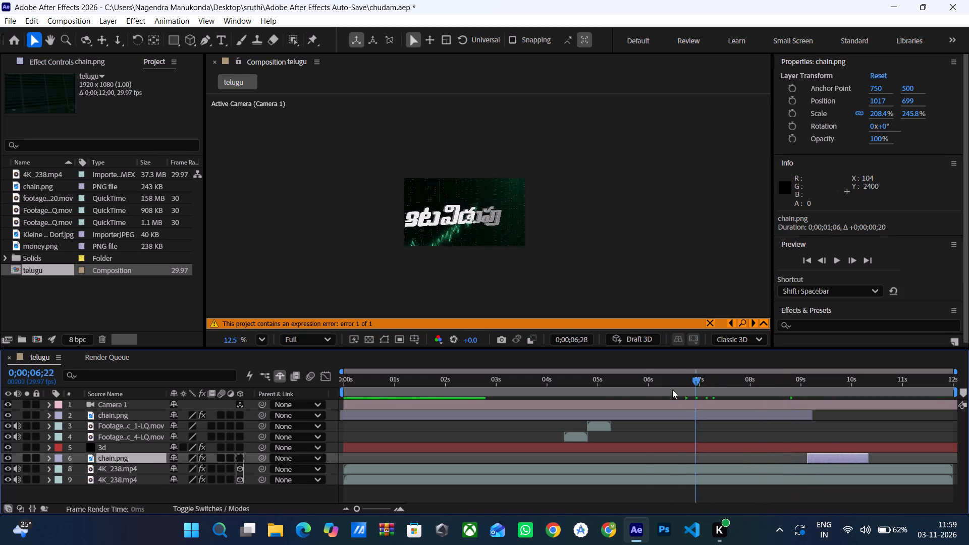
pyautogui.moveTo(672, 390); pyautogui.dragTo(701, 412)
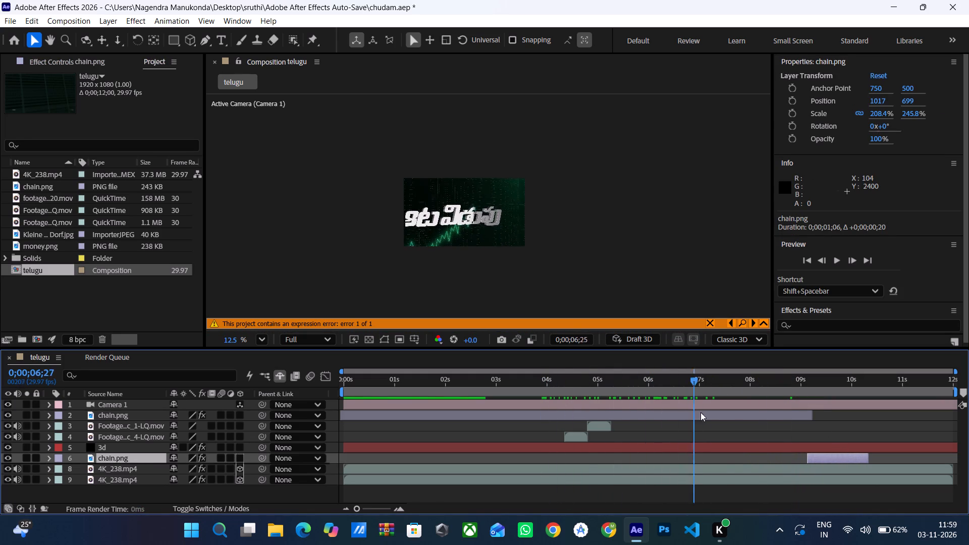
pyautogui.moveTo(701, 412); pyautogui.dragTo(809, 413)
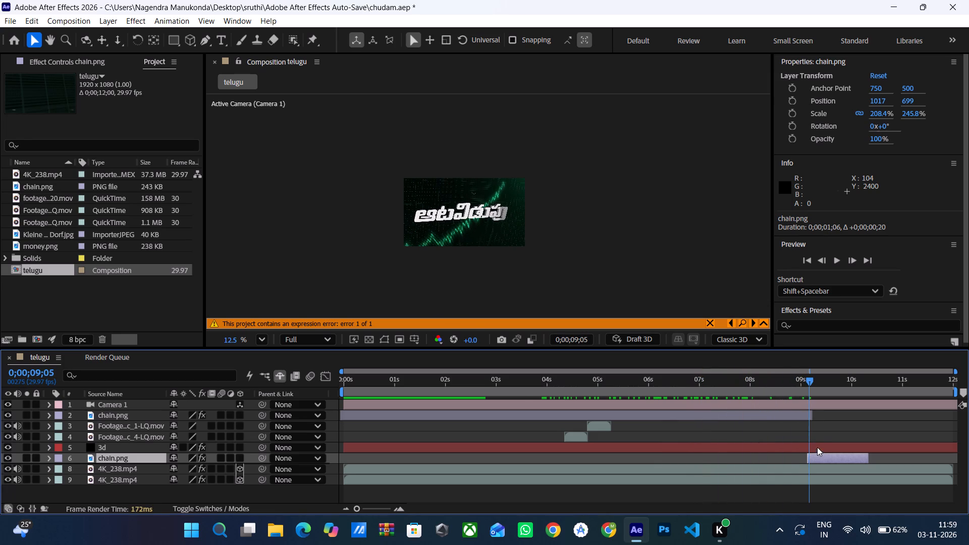
# Slide the lower chain.png layer (layer 6) earlier so it starts at about 8 seconds, and check the chain's appearance.
pyautogui.moveTo(820, 454); pyautogui.dragTo(768, 461)
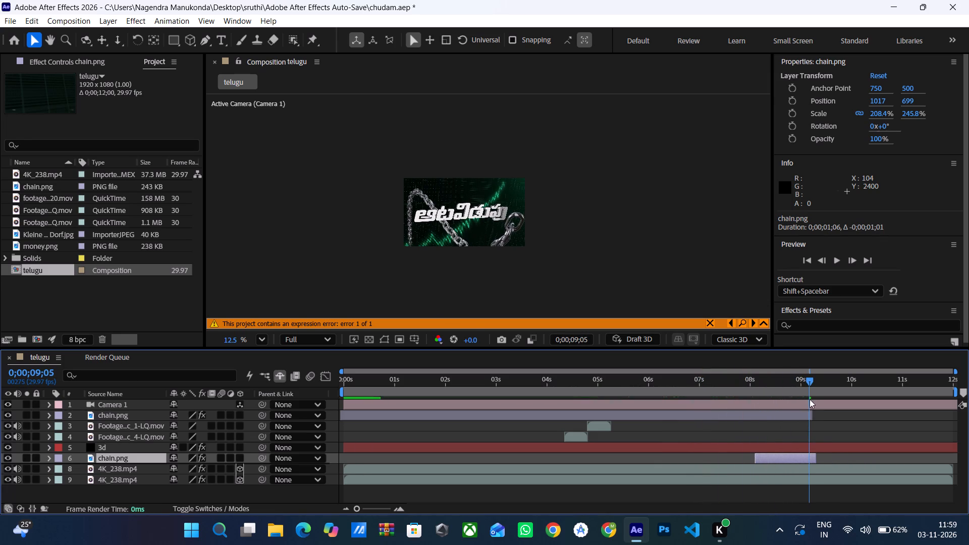
pyautogui.moveTo(808, 381); pyautogui.dragTo(721, 407)
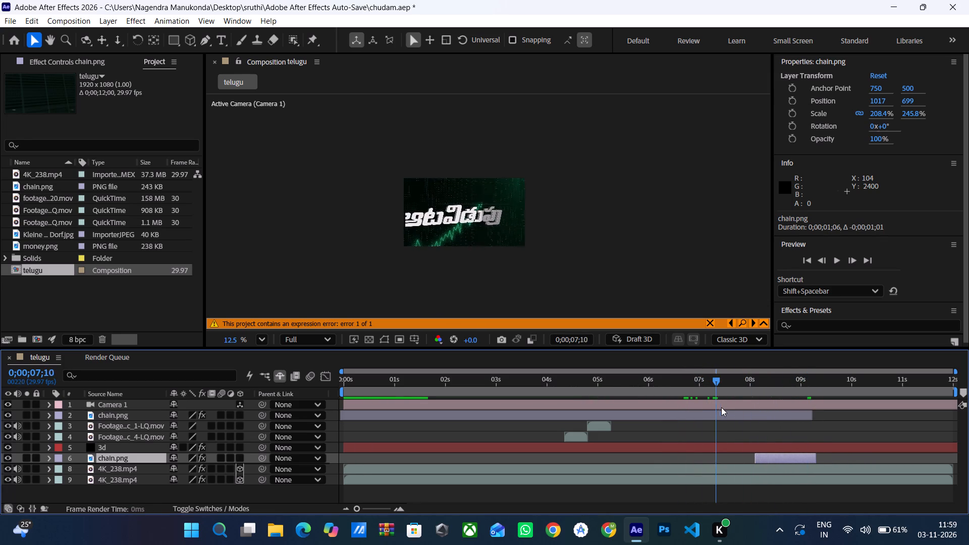
pyautogui.moveTo(721, 407); pyautogui.dragTo(787, 408)
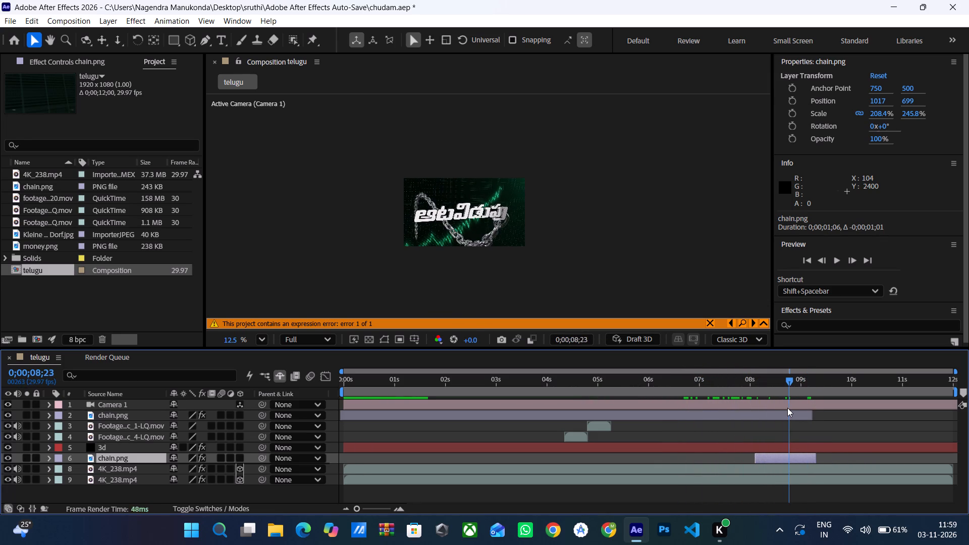
pyautogui.moveTo(787, 408); pyautogui.dragTo(794, 411)
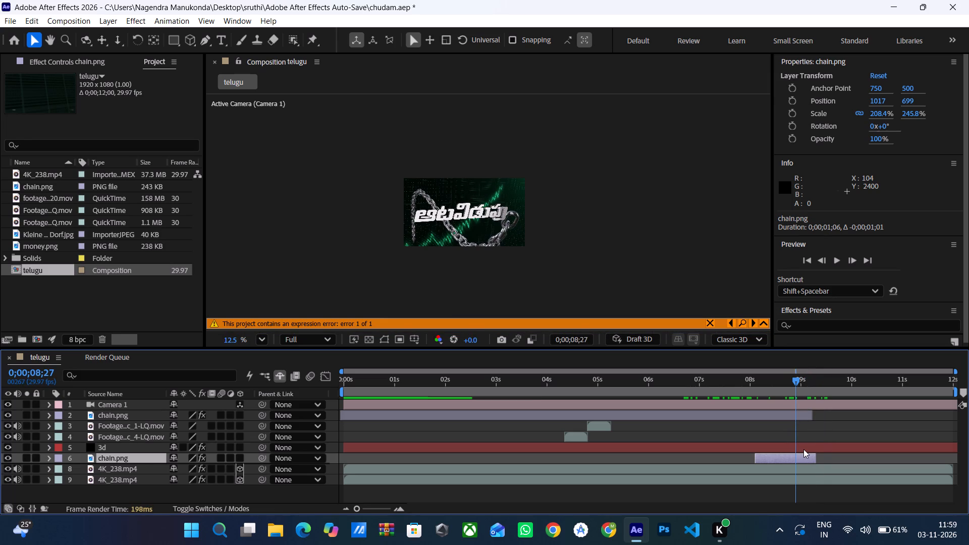
# Extend the lower chain.png layer's out point to the end of the composition and return to the telugu composition view.
pyautogui.click(803, 452)
pyautogui.click(805, 455)
pyautogui.click(805, 455)
pyautogui.moveTo(816, 456); pyautogui.dragTo(817, 456)
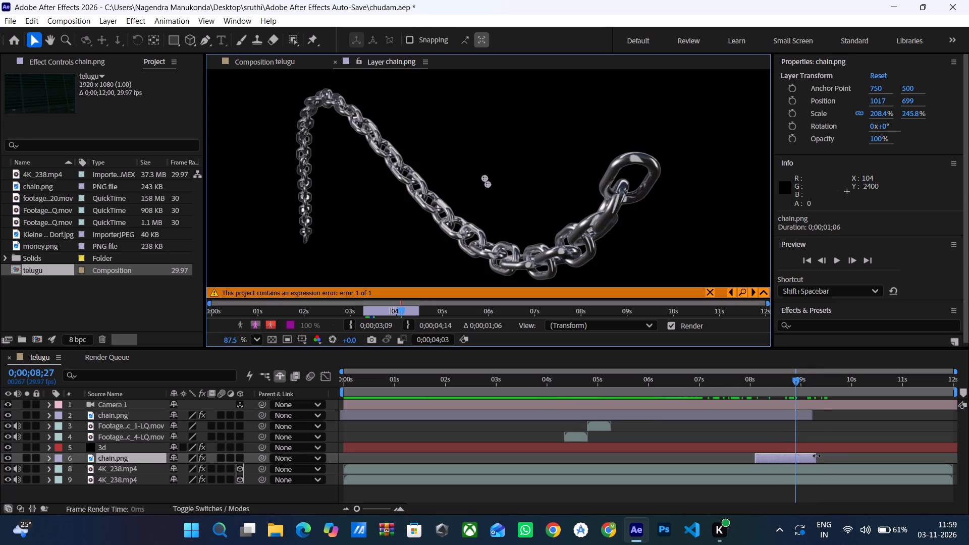
pyautogui.moveTo(817, 456); pyautogui.dragTo(964, 445)
pyautogui.moveTo(795, 375); pyautogui.dragTo(726, 399)
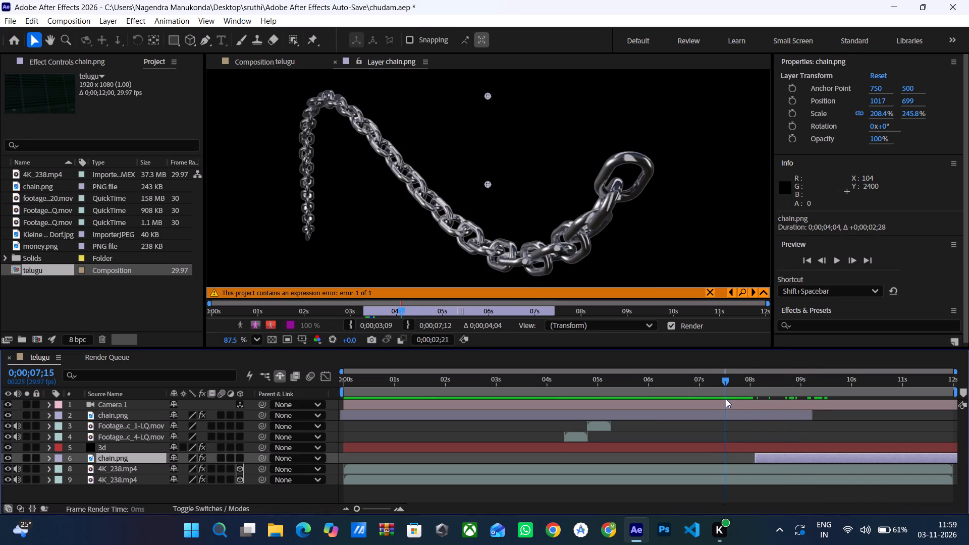
pyautogui.moveTo(726, 399); pyautogui.dragTo(710, 425)
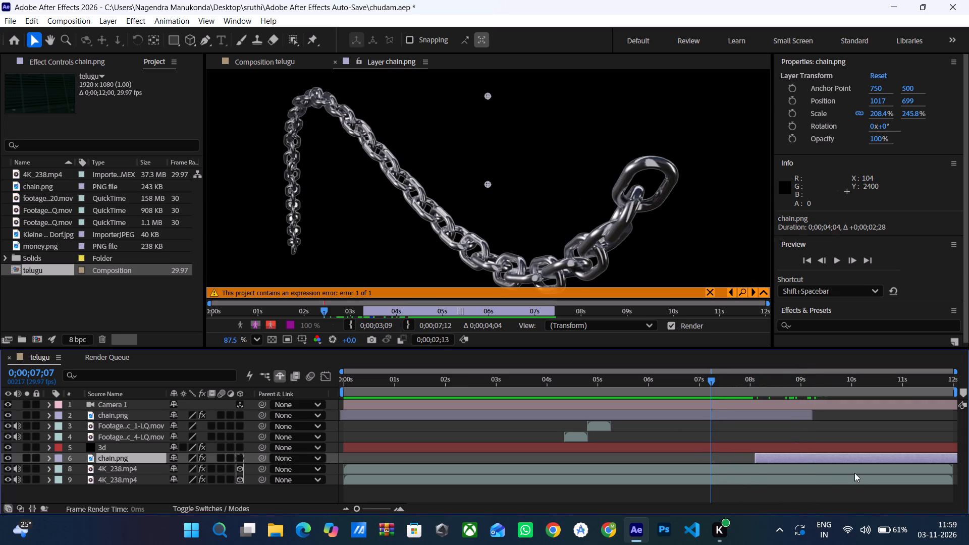
pyautogui.moveTo(710, 377); pyautogui.dragTo(602, 410)
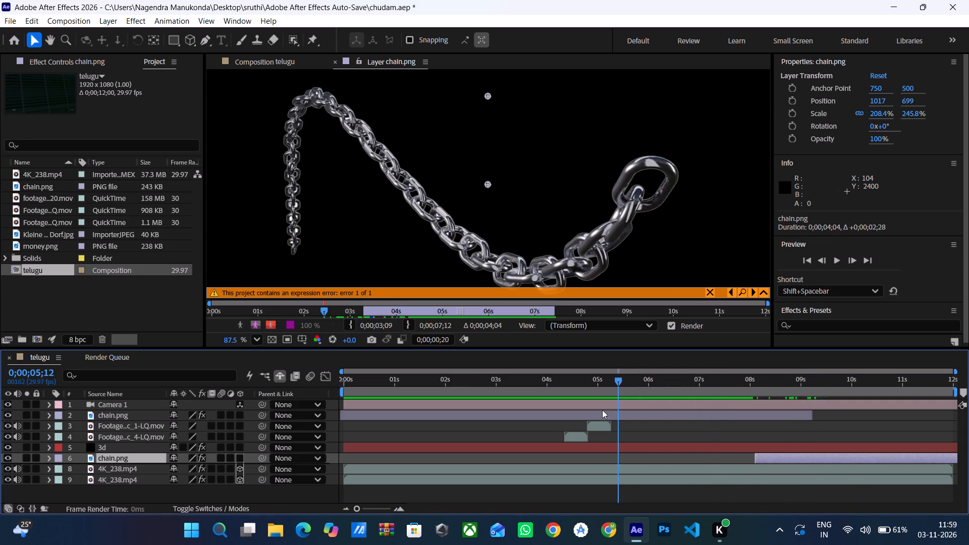
pyautogui.moveTo(602, 410); pyautogui.dragTo(599, 411)
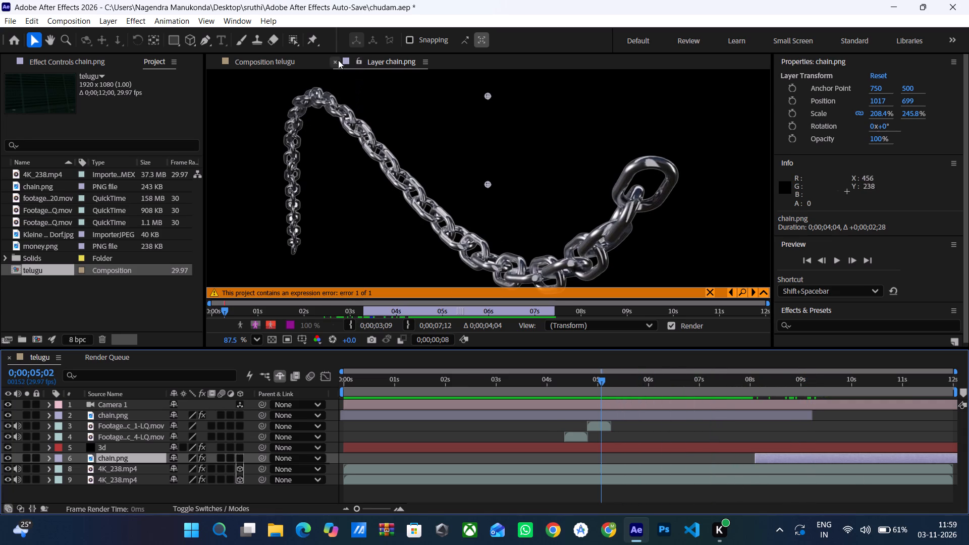
pyautogui.click(338, 65)
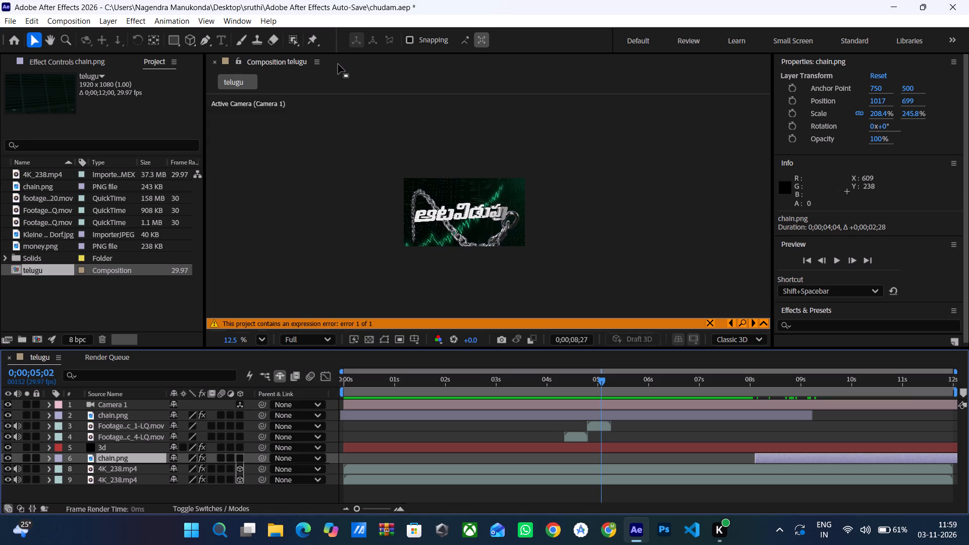
# Slide the Camera 1 layer earlier so it ends at about 10.6 seconds, and return the playhead to the start.
pyautogui.moveTo(563, 395); pyautogui.dragTo(550, 400)
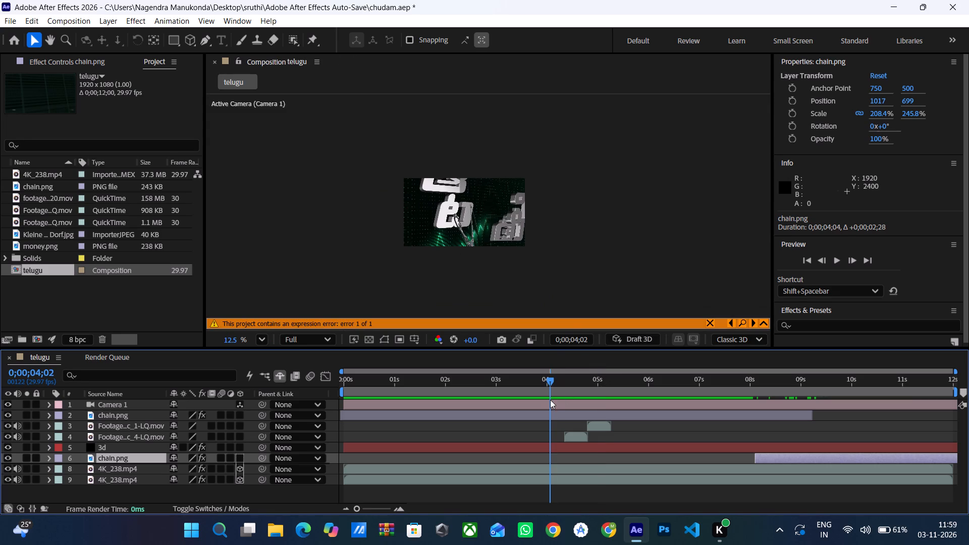
pyautogui.moveTo(551, 400); pyautogui.dragTo(466, 414)
pyautogui.moveTo(551, 385); pyautogui.dragTo(337, 401)
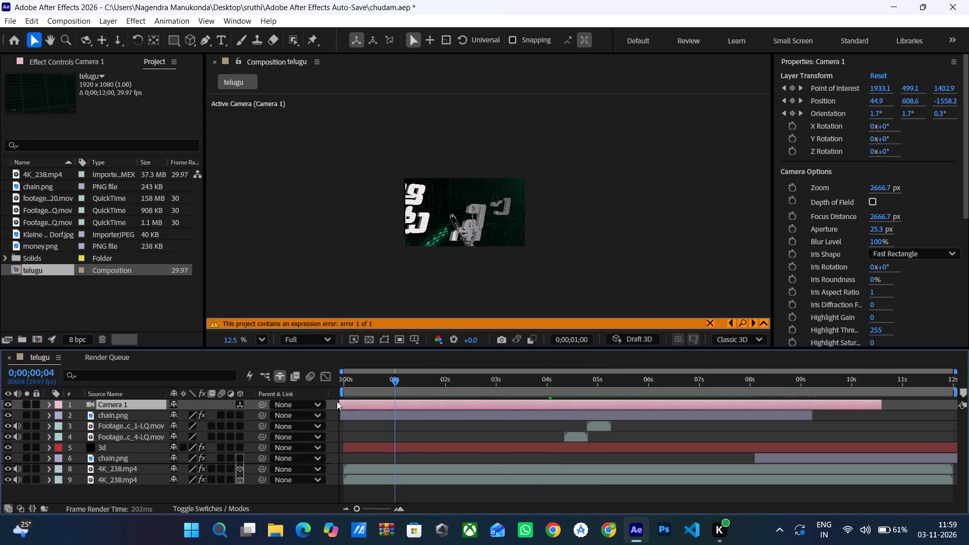
pyautogui.moveTo(337, 401); pyautogui.dragTo(256, 411)
# Adjust the timing of the upper chain.png and Camera 1 layers so they end at about 9.1 and 10.8 seconds.
pyautogui.moveTo(355, 415); pyautogui.dragTo(342, 416)
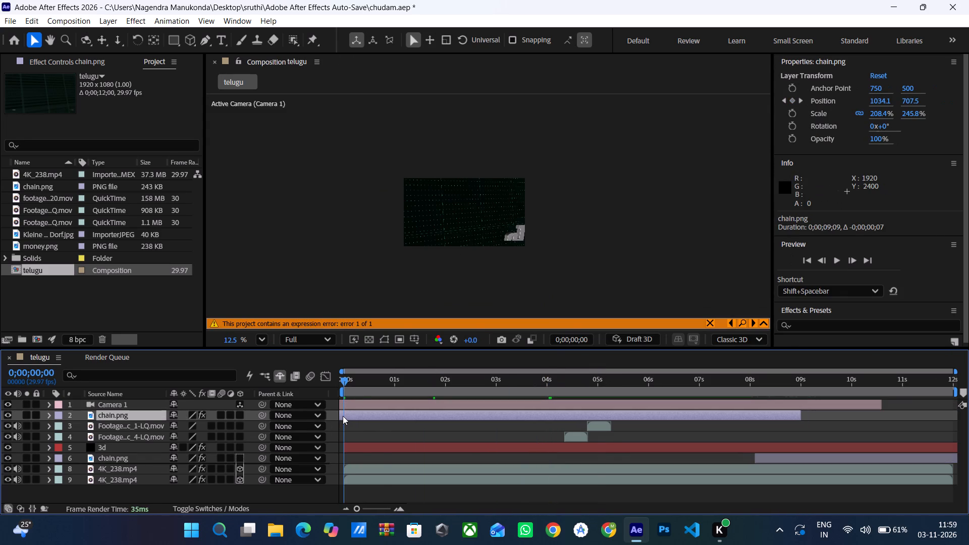
pyautogui.moveTo(342, 376); pyautogui.dragTo(337, 378)
pyautogui.moveTo(354, 403); pyautogui.dragTo(363, 404)
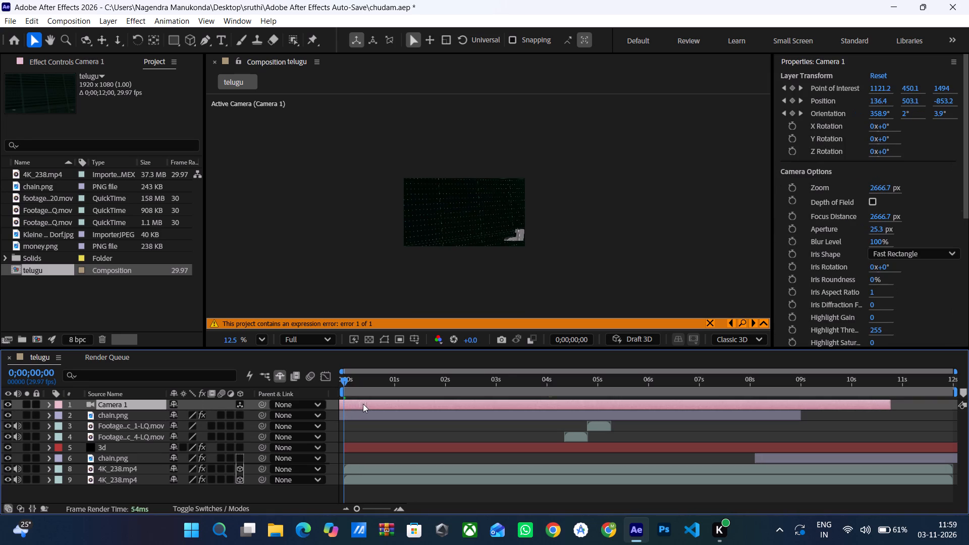
pyautogui.moveTo(363, 404); pyautogui.dragTo(365, 404)
pyautogui.moveTo(362, 412); pyautogui.dragTo(368, 413)
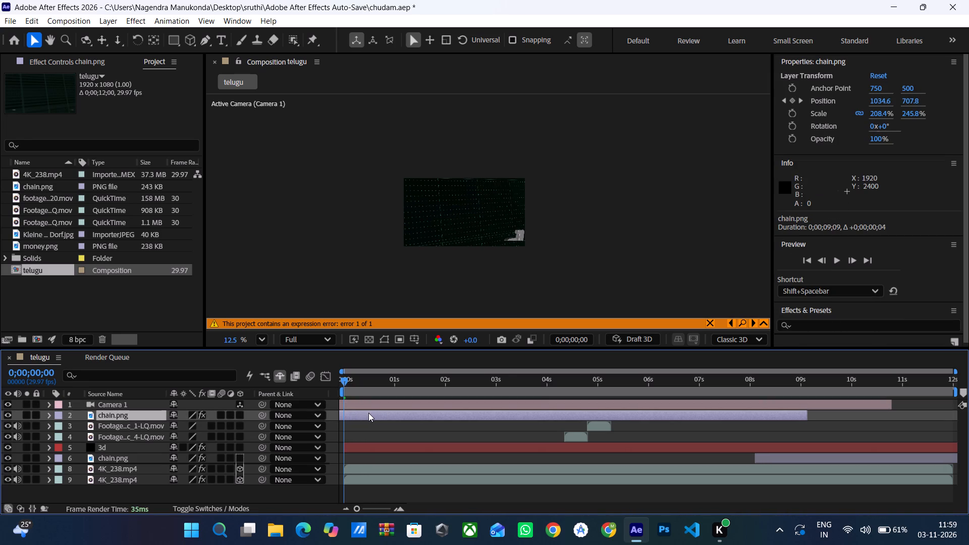
# Slide the upper chain.png layer (layer 2) later so it starts at 0 seconds and ends at about 9.3 seconds.
pyautogui.moveTo(351, 413); pyautogui.dragTo(360, 414)
# Reposition the Camera 1 layer in time so it starts at 0 seconds and spans the whole composition.
pyautogui.moveTo(354, 400); pyautogui.dragTo(367, 401)
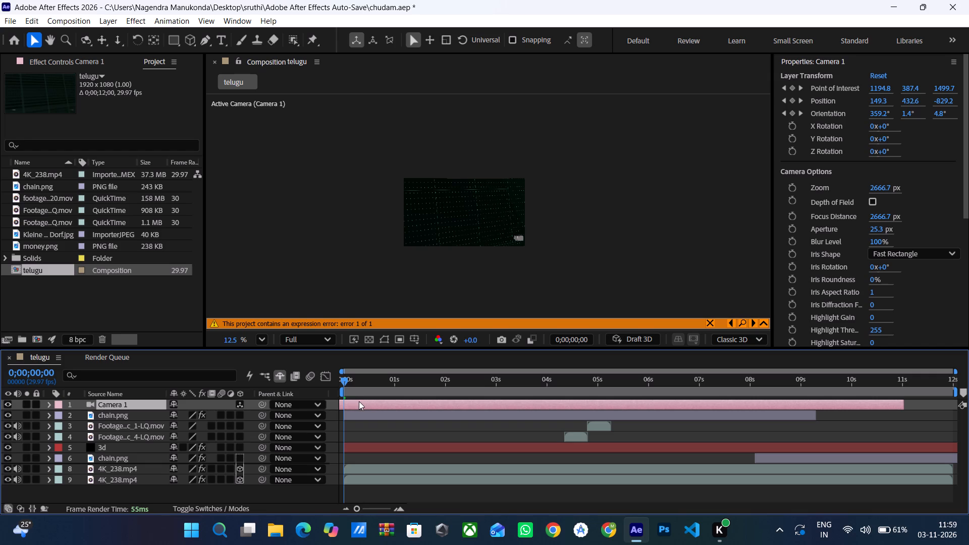
pyautogui.moveTo(349, 401); pyautogui.dragTo(343, 404)
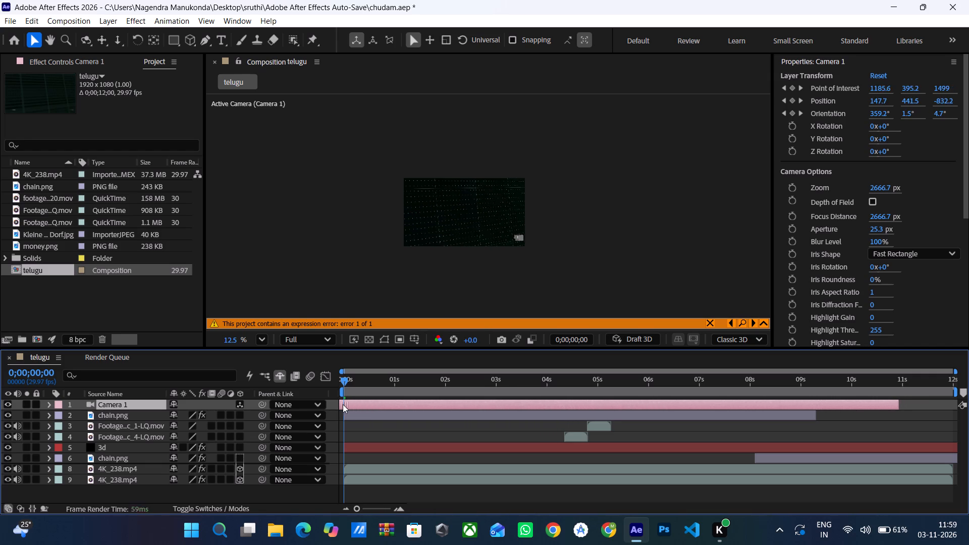
pyautogui.moveTo(343, 404); pyautogui.dragTo(435, 407)
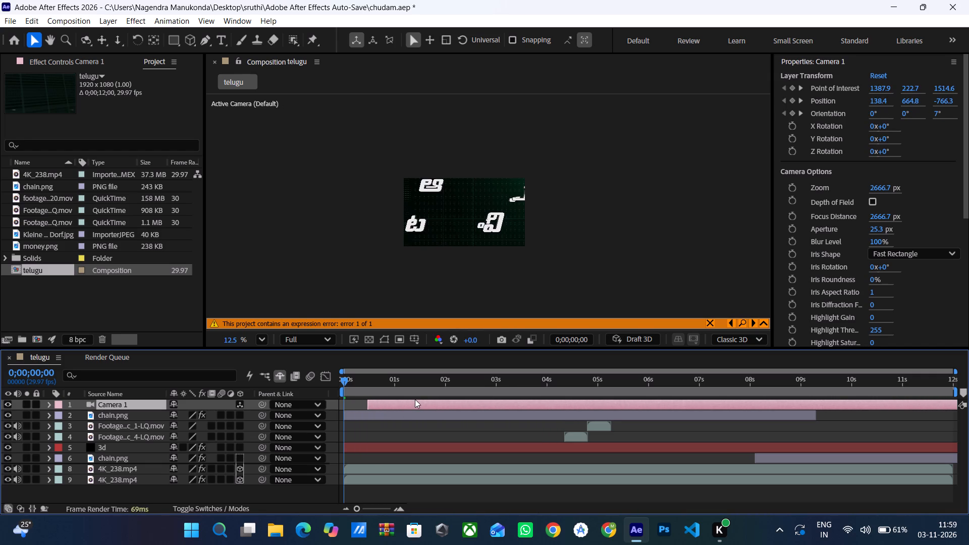
pyautogui.moveTo(417, 400); pyautogui.dragTo(396, 402)
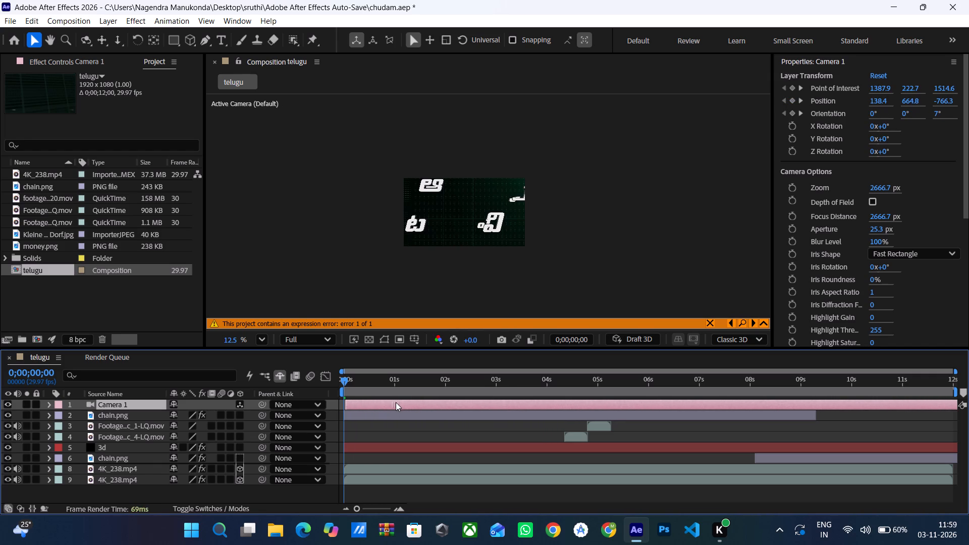
pyautogui.moveTo(396, 402); pyautogui.dragTo(393, 402)
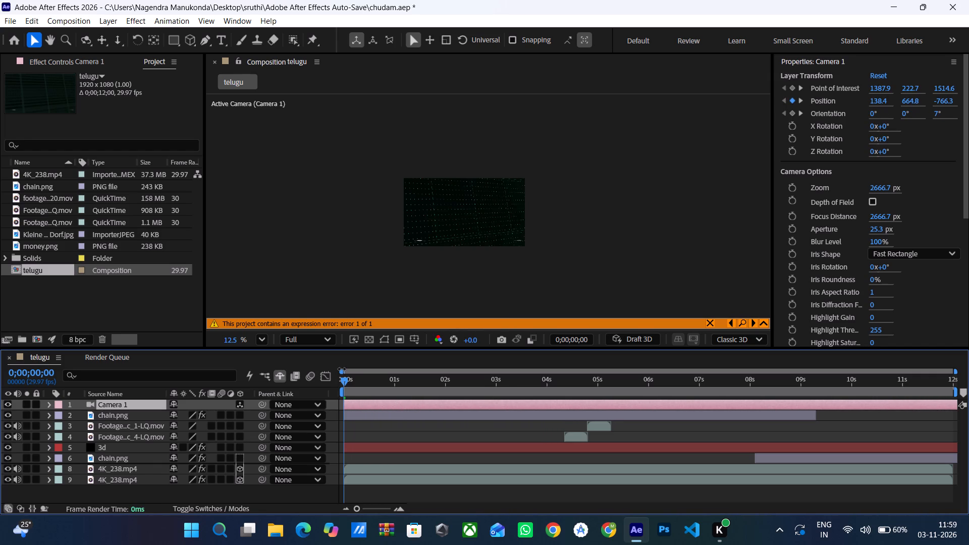
# Preview the telugu composition from the start, and scrub the playhead to 0;00;00;21 to check the opening camera move.
pyautogui.press('space')
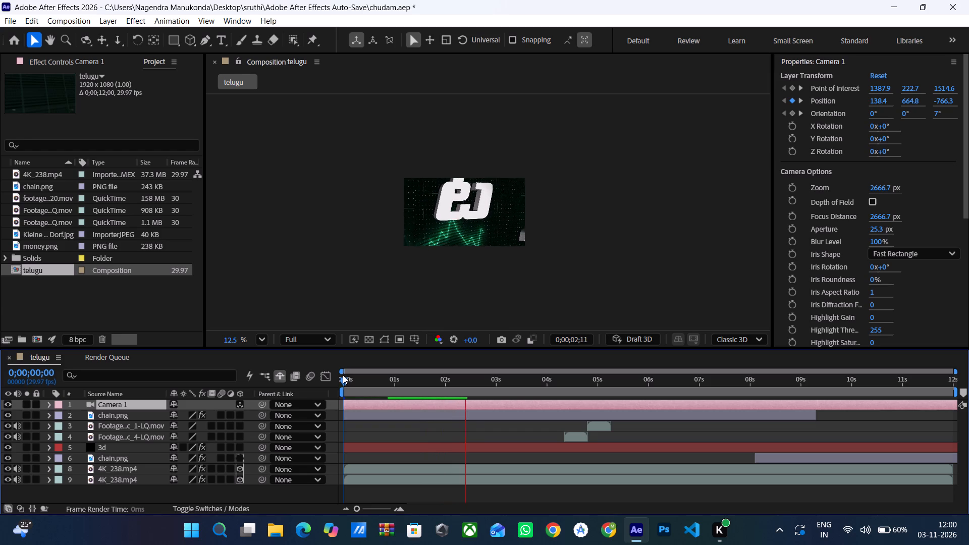
pyautogui.moveTo(343, 379); pyautogui.dragTo(370, 384)
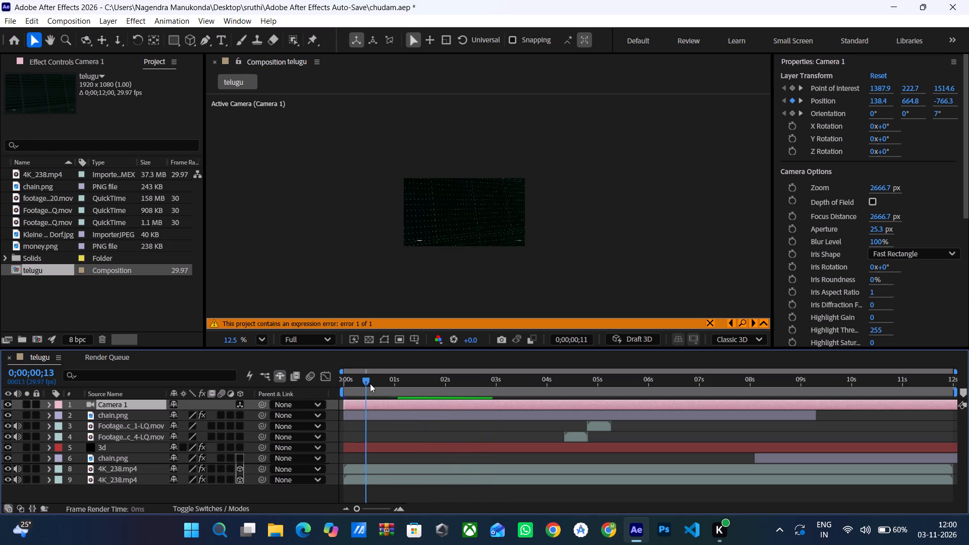
pyautogui.moveTo(370, 384); pyautogui.dragTo(379, 385)
# Close the chudam project and quit After Effects.
pyautogui.click(967, 0)
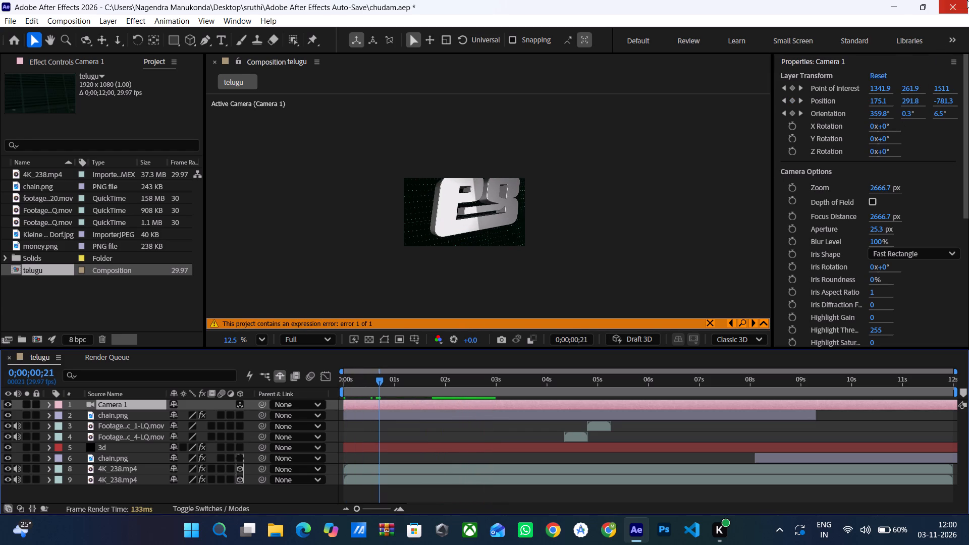
pyautogui.click(488, 304)
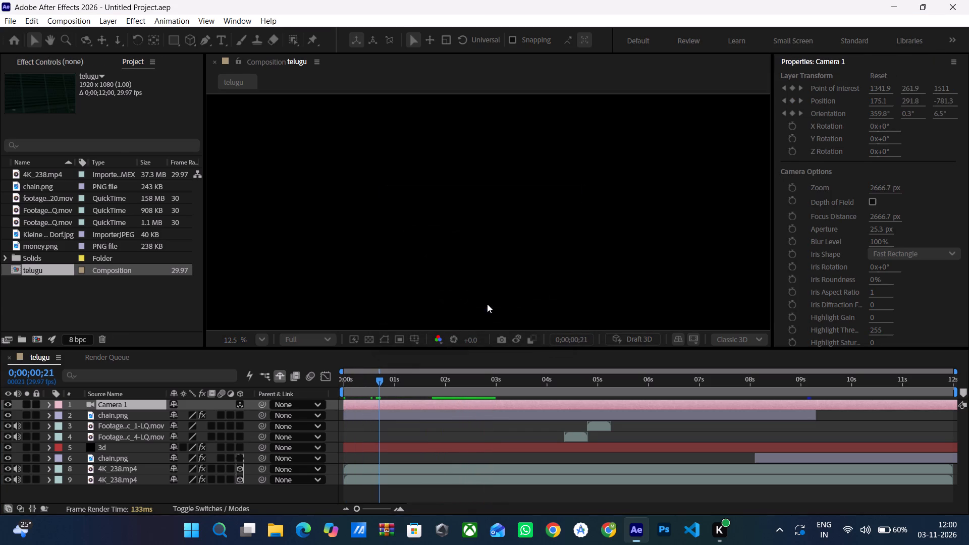
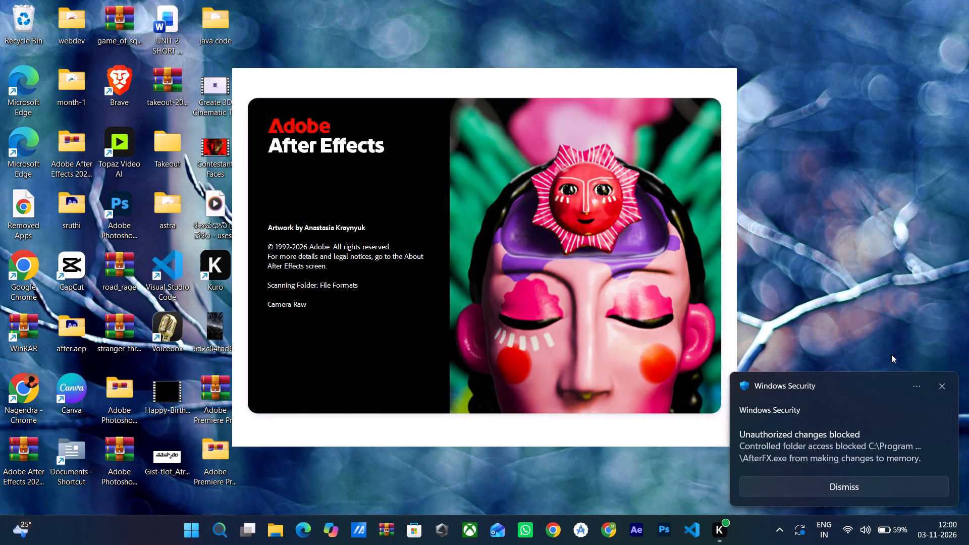
# Dismiss the Windows Security notification and open the recent chudam project from the After Effects Auto-Save folder.
pyautogui.click(944, 385)
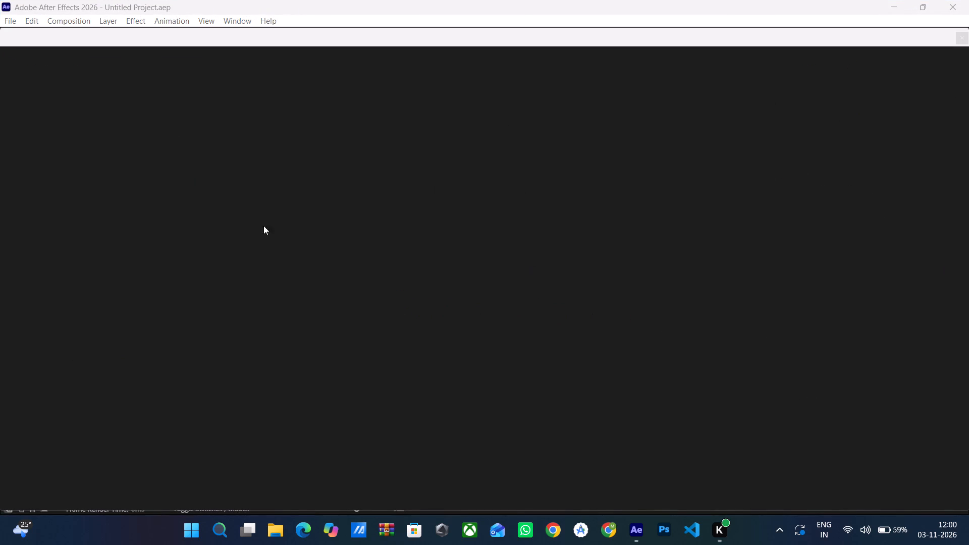
pyautogui.click(57, 153)
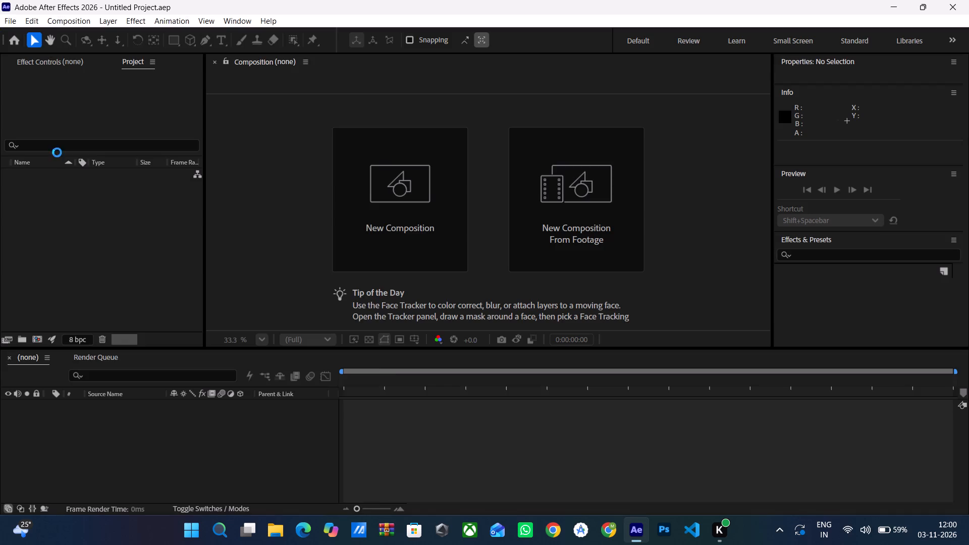
pyautogui.scroll(4, 42, 146)
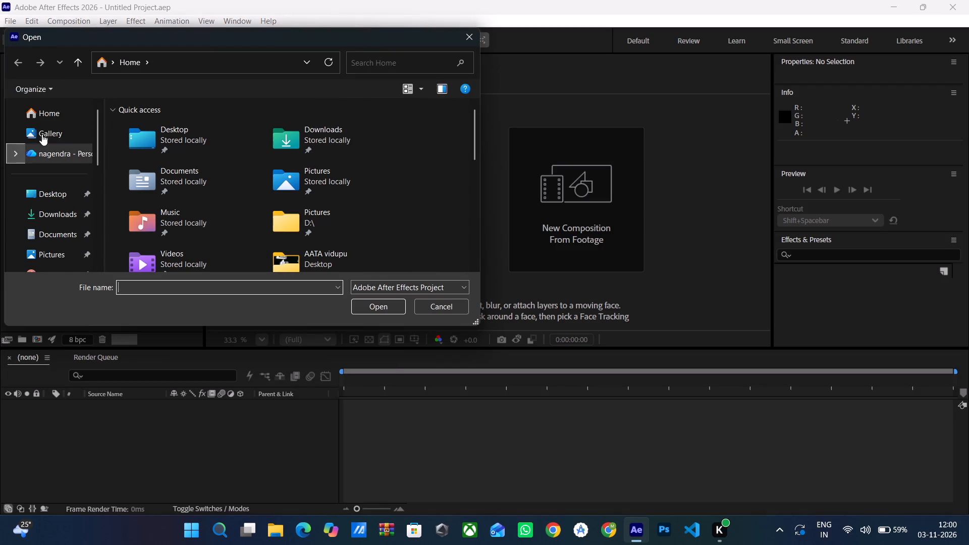
pyautogui.click(48, 95)
pyautogui.click(48, 113)
pyautogui.click(156, 113)
pyautogui.click(75, 108)
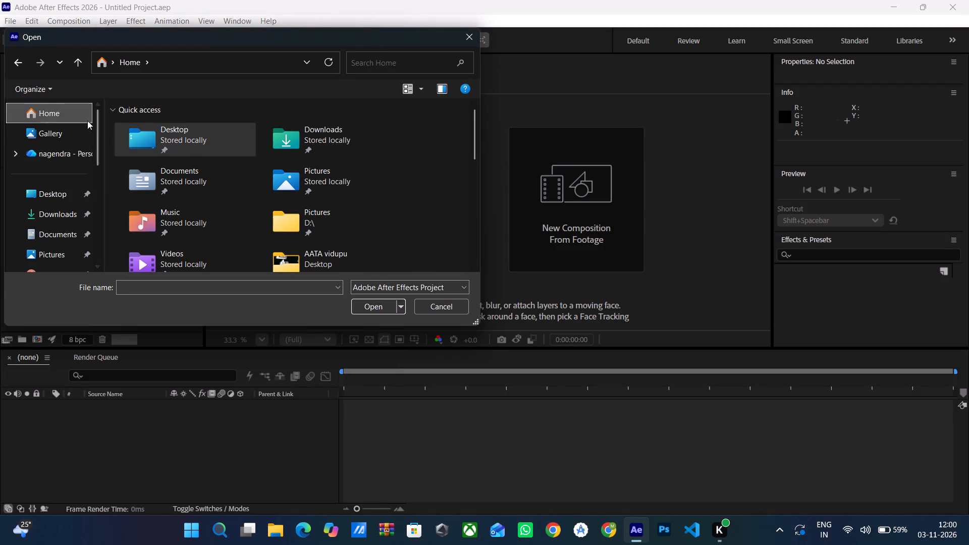
pyautogui.scroll(-5, 227, 166)
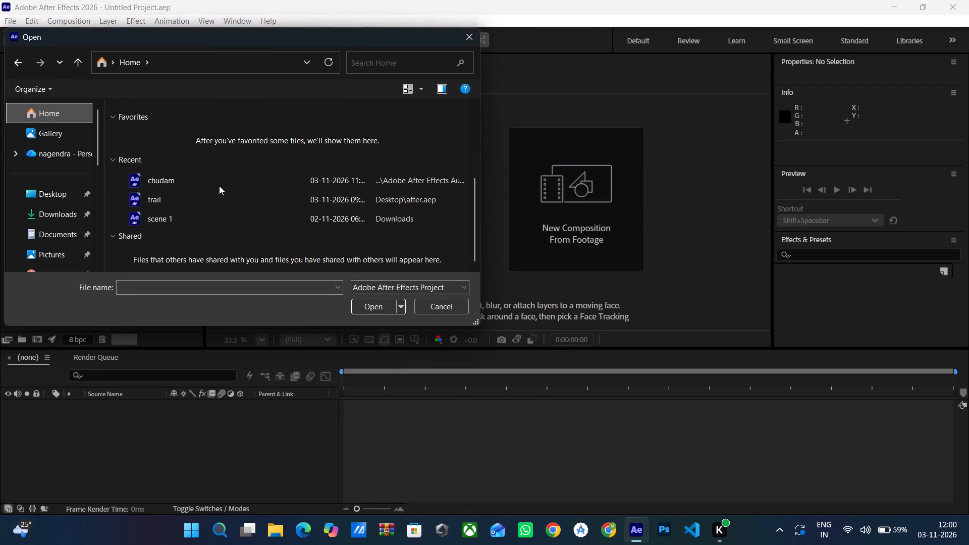
pyautogui.click(219, 186)
pyautogui.click(386, 309)
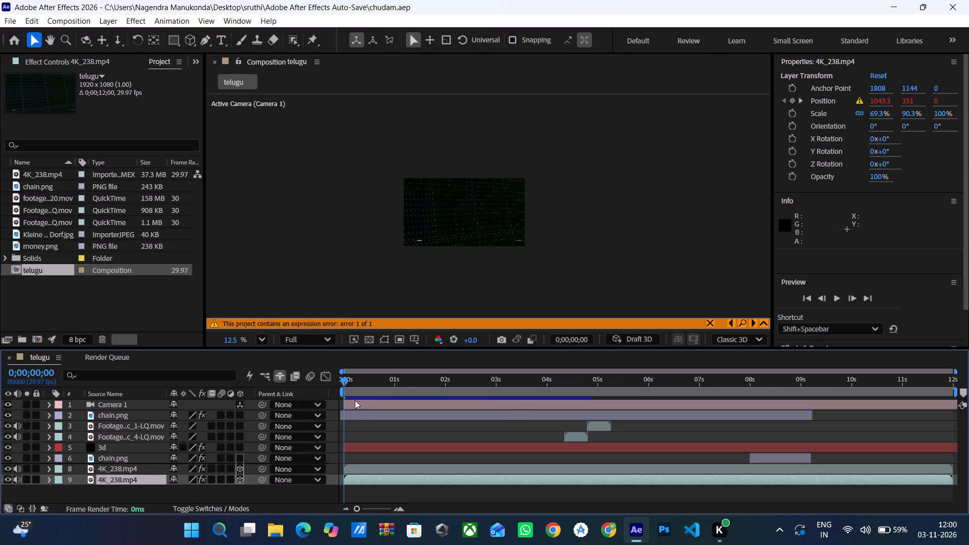
# Preview the telugu composition from 0;00;00;00, restarting playback from the beginning once.
pyautogui.press('space')
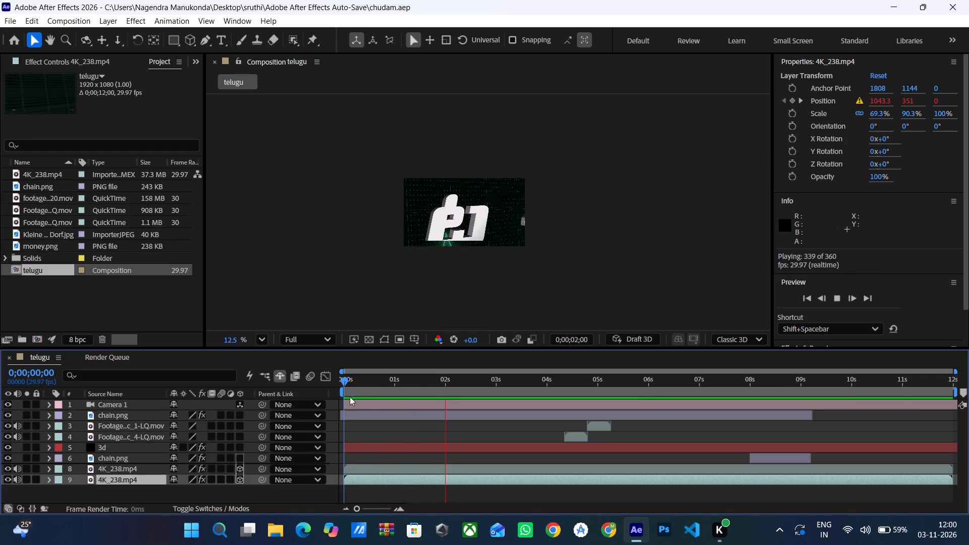
pyautogui.moveTo(347, 383); pyautogui.dragTo(335, 384)
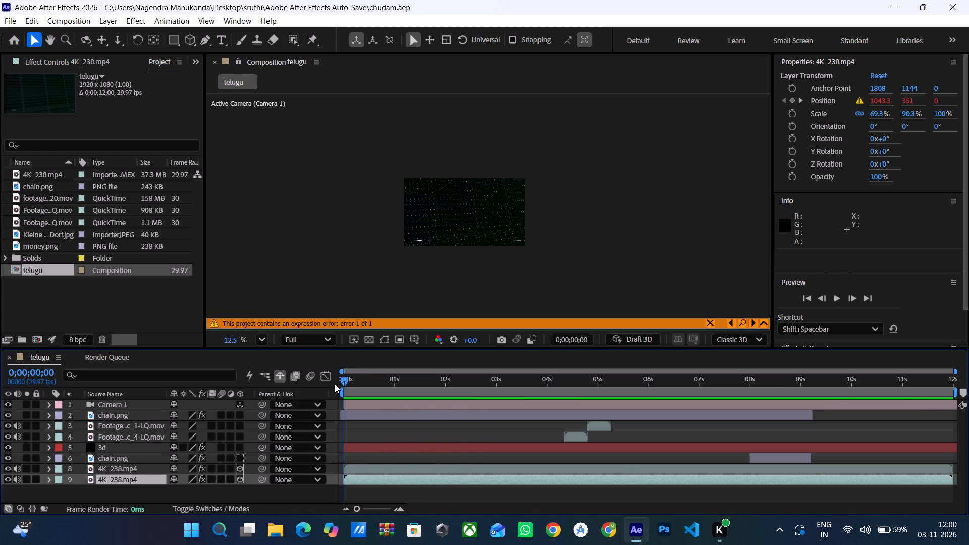
pyautogui.moveTo(335, 384); pyautogui.dragTo(333, 384)
pyautogui.press('space')
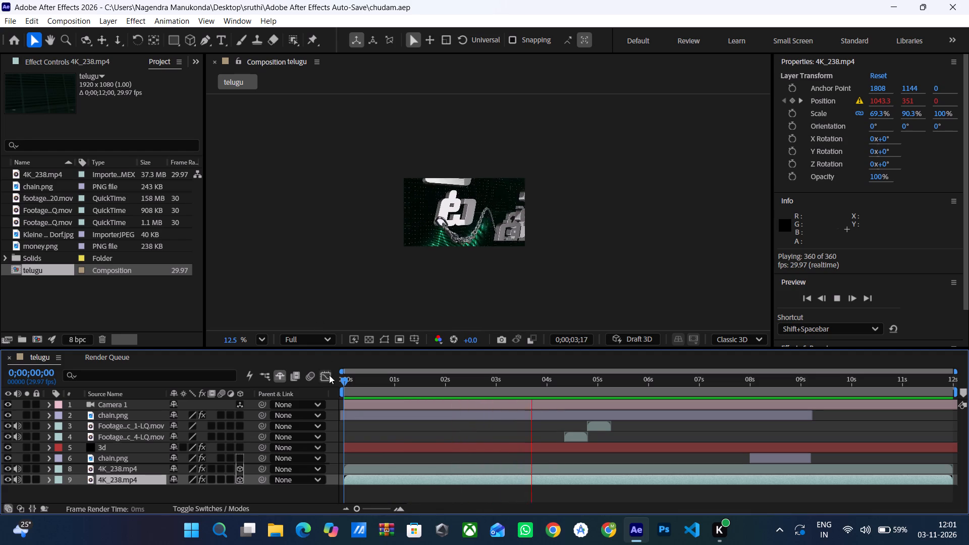
# Scrub the telugu composition between about 0;00;00;09 and 0;00;02;18 to examine the title letters during the opening camera move.
pyautogui.moveTo(340, 378); pyautogui.dragTo(367, 379)
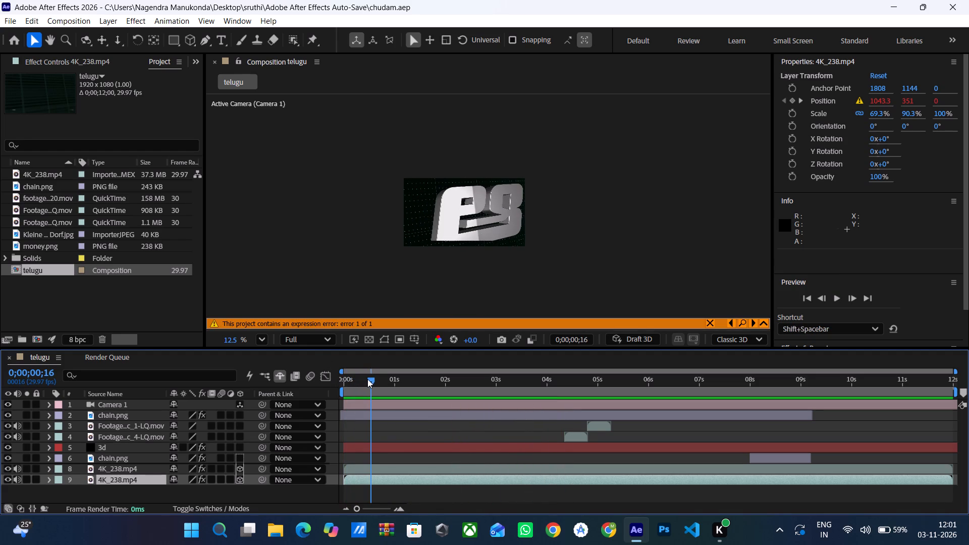
pyautogui.moveTo(367, 379); pyautogui.dragTo(402, 372)
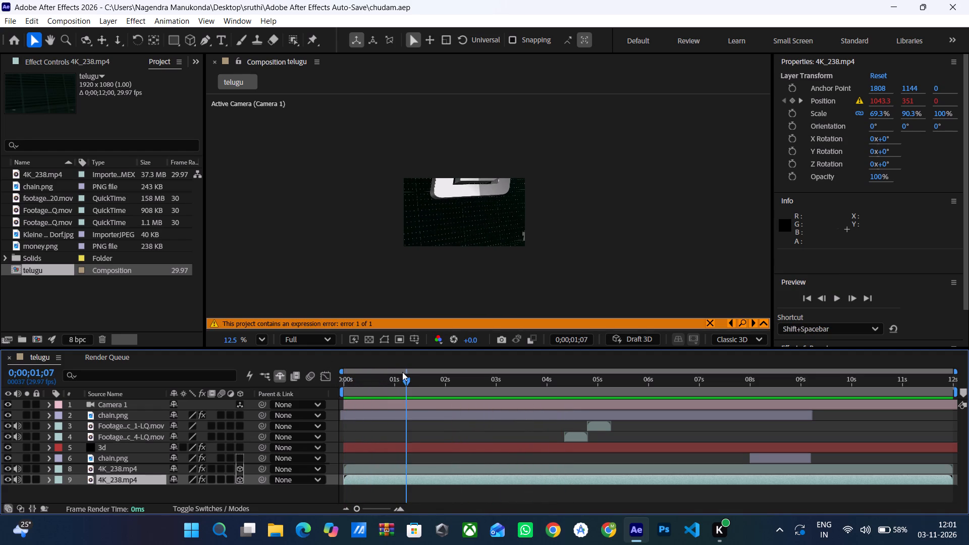
pyautogui.moveTo(402, 372); pyautogui.dragTo(369, 370)
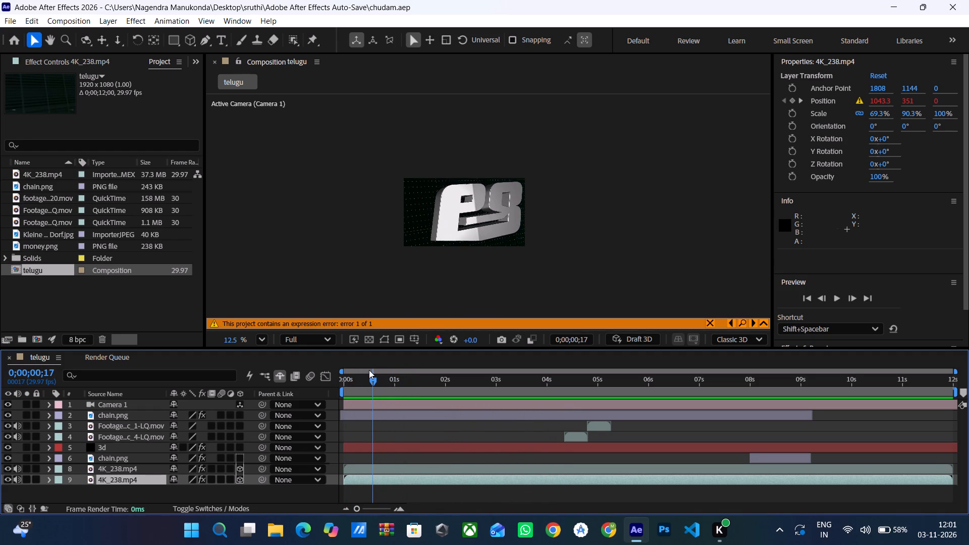
pyautogui.moveTo(369, 370); pyautogui.dragTo(357, 365)
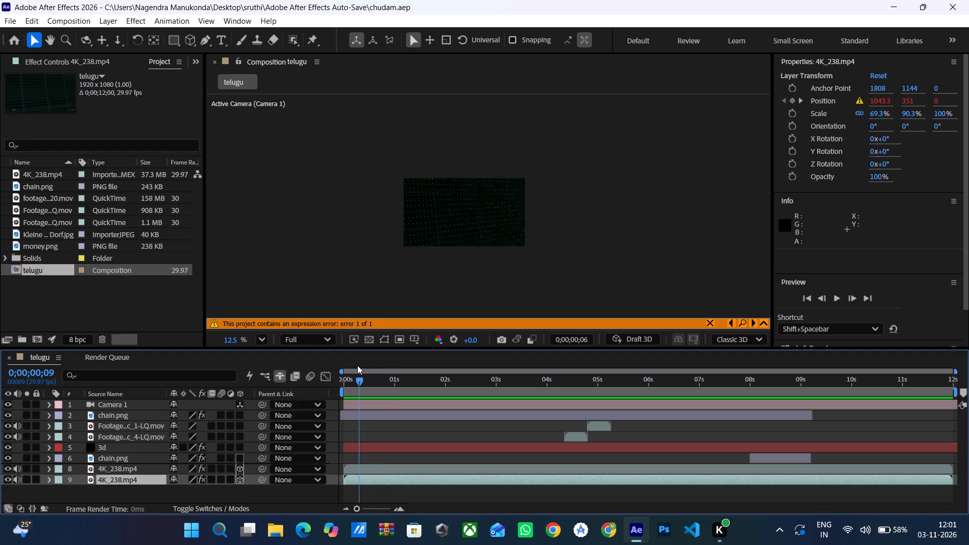
pyautogui.moveTo(357, 365); pyautogui.dragTo(432, 352)
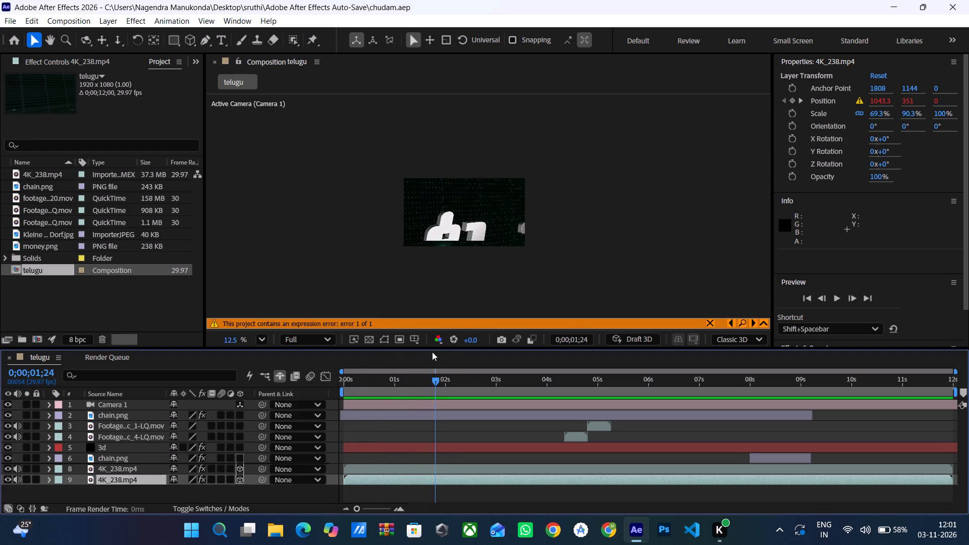
pyautogui.moveTo(432, 352); pyautogui.dragTo(468, 342)
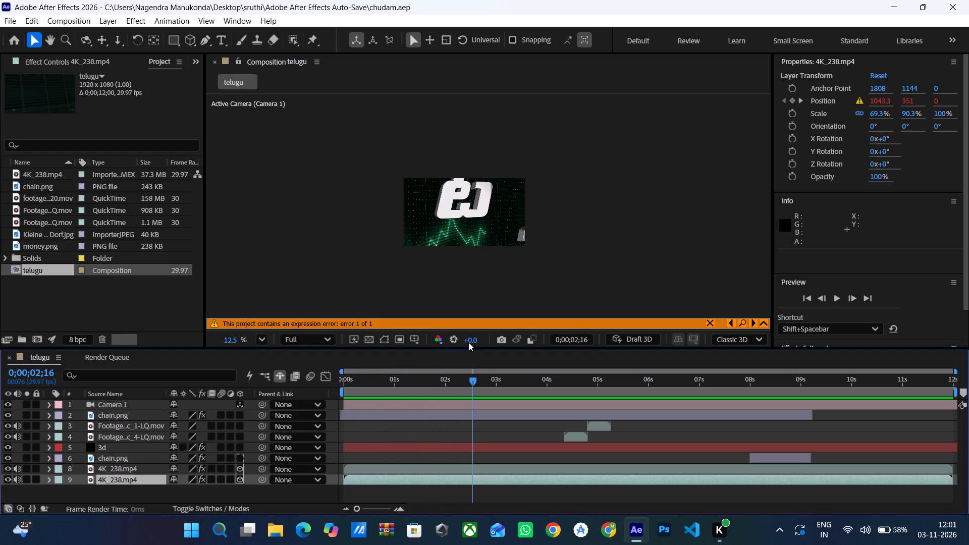
pyautogui.moveTo(468, 342); pyautogui.dragTo(429, 346)
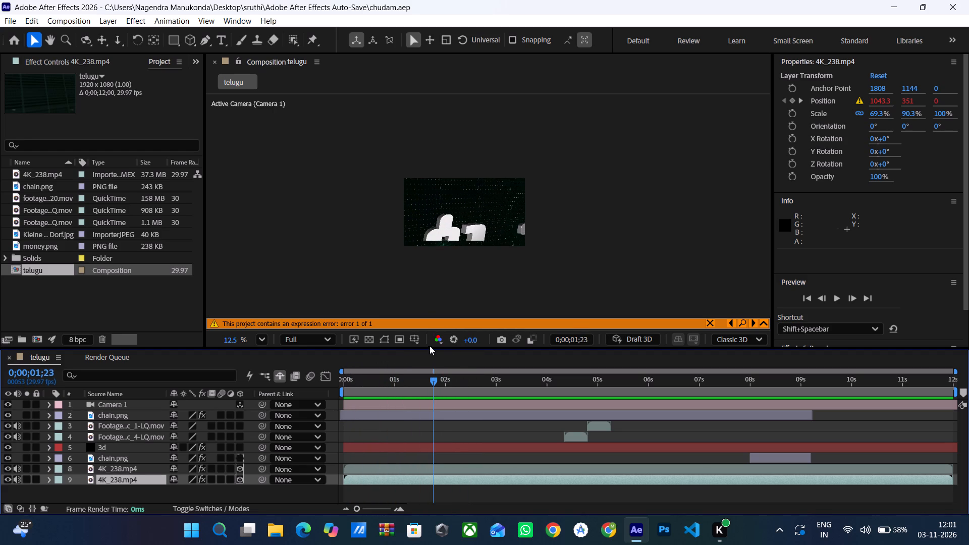
pyautogui.moveTo(429, 346); pyautogui.dragTo(451, 328)
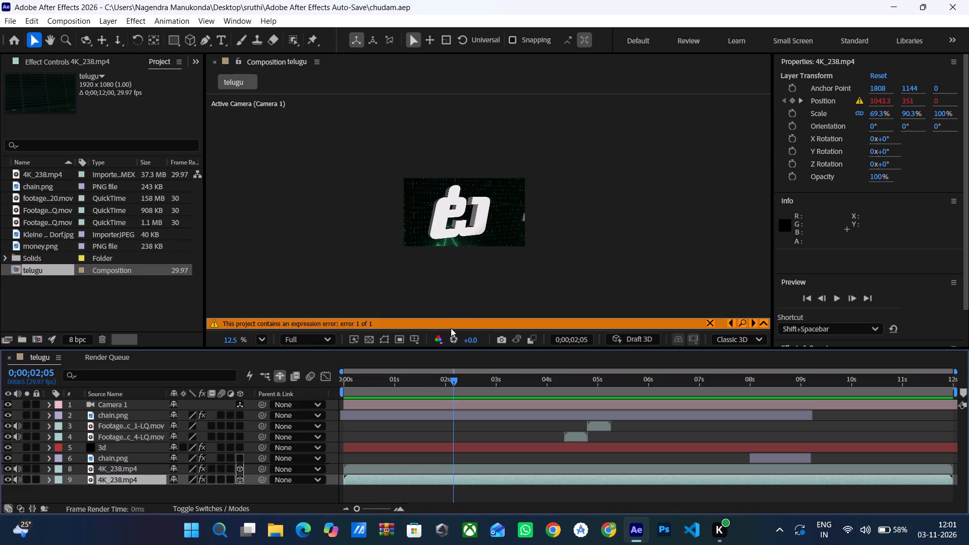
pyautogui.moveTo(451, 328); pyautogui.dragTo(472, 328)
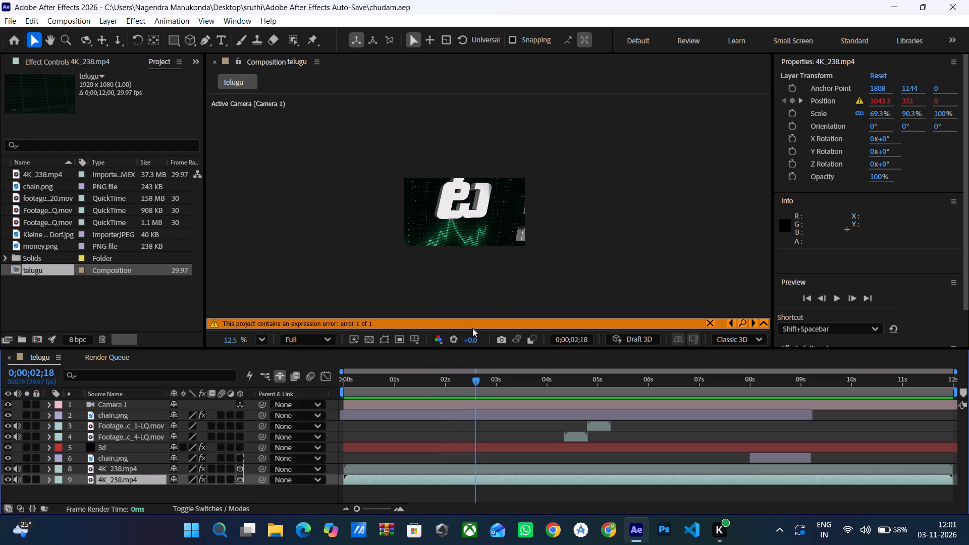
pyautogui.moveTo(472, 328); pyautogui.dragTo(436, 330)
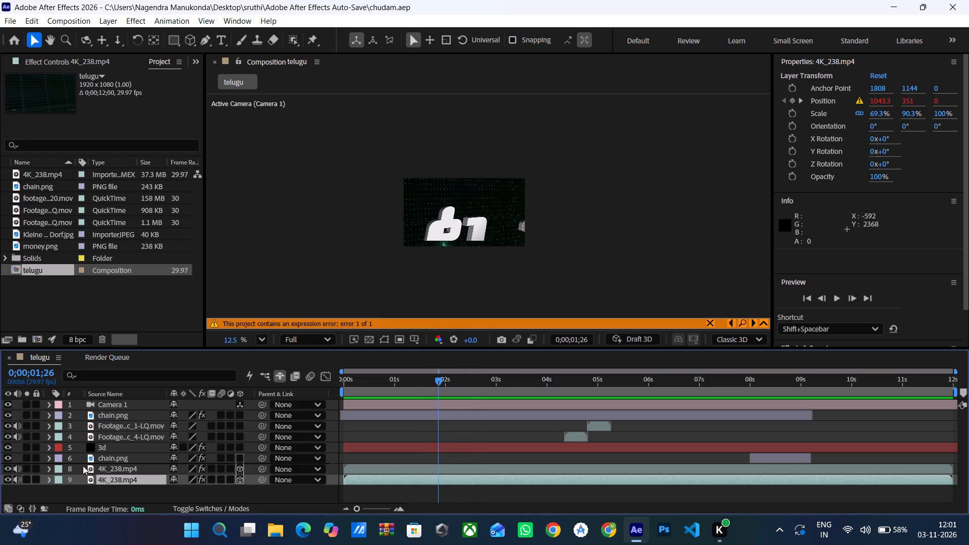
# Delete the lower duplicate 4K_238.mp4 layer (layer 9) from the telugu composition.
pyautogui.click(93, 412)
pyautogui.click(99, 468)
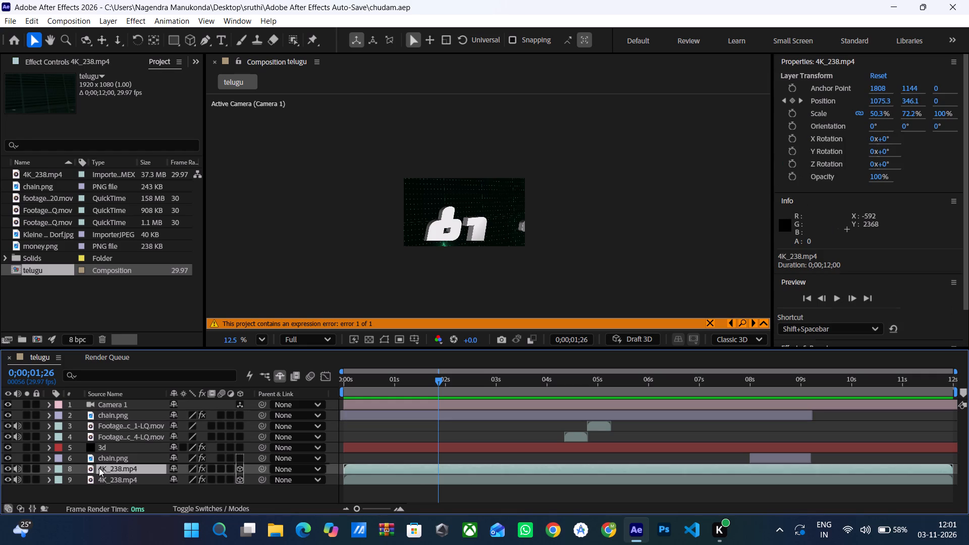
pyautogui.click(99, 481)
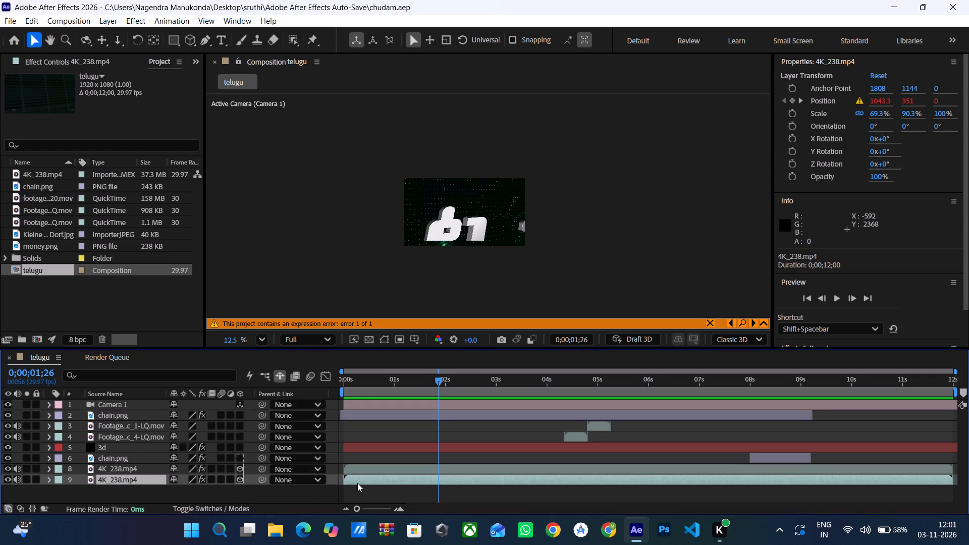
pyautogui.click(357, 483)
pyautogui.press('Delete')
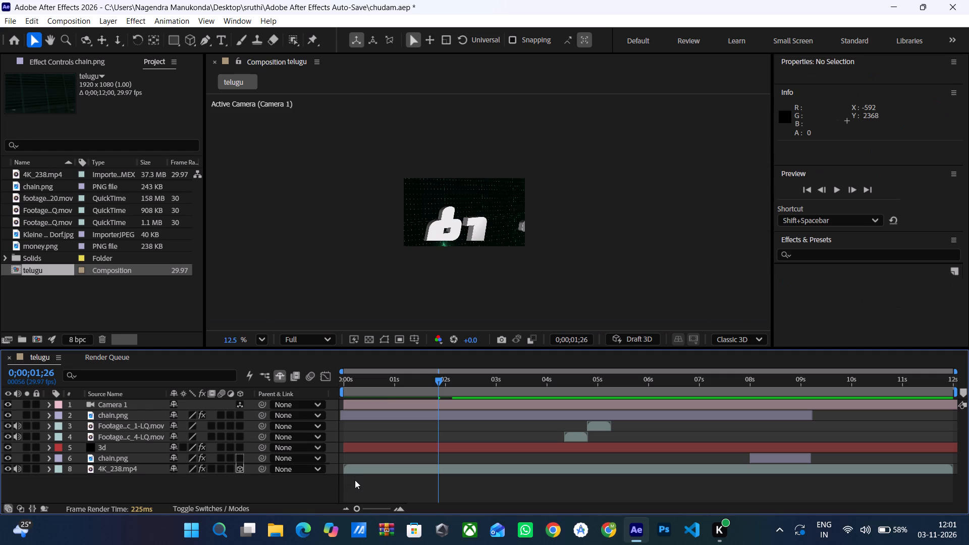
# Scrub the playhead between 0;00;01;17 and 0;00;01;29 to check the frames with the remaining 4K_238.mp4 background.
pyautogui.moveTo(436, 383); pyautogui.dragTo(423, 394)
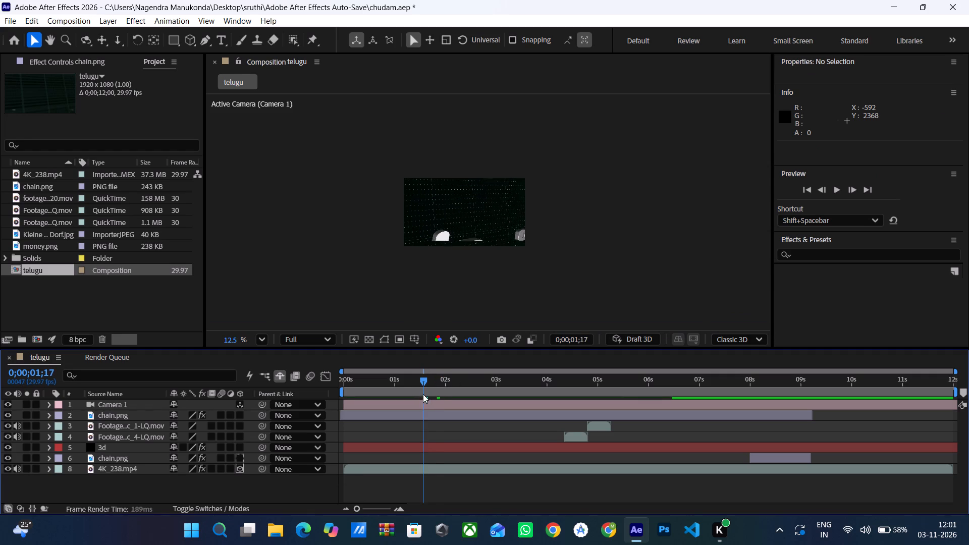
pyautogui.moveTo(423, 394); pyautogui.dragTo(440, 388)
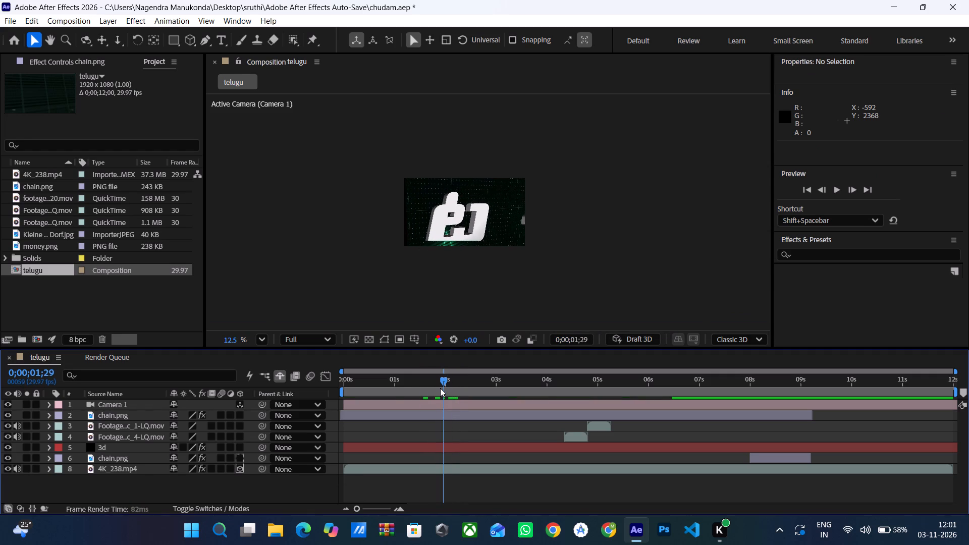
pyautogui.moveTo(440, 388); pyautogui.dragTo(438, 389)
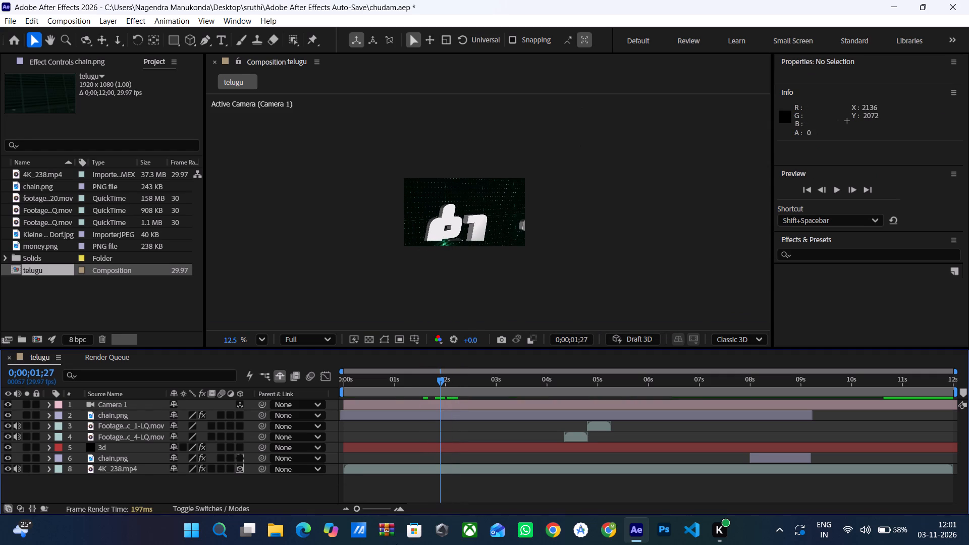
# Play the rendered telugu video from the AATA vidupu folder in Media Player for reference, and close the player and File Explorer.
pyautogui.click(283, 533)
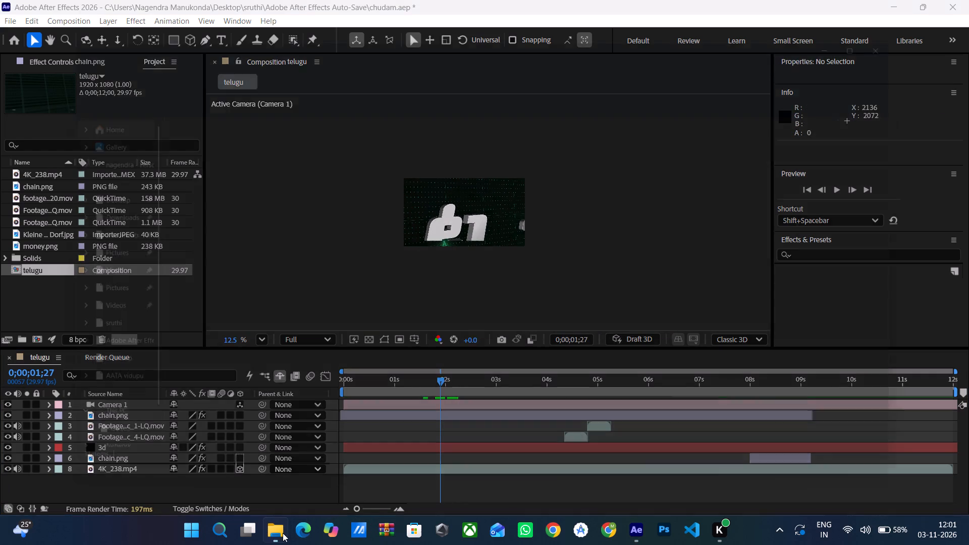
pyautogui.doubleClick(271, 348)
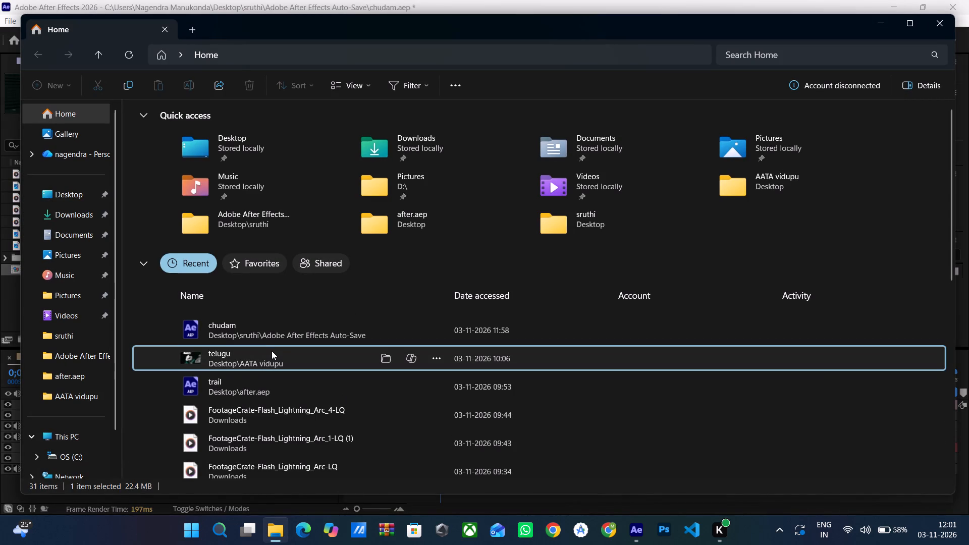
pyautogui.doubleClick(274, 357)
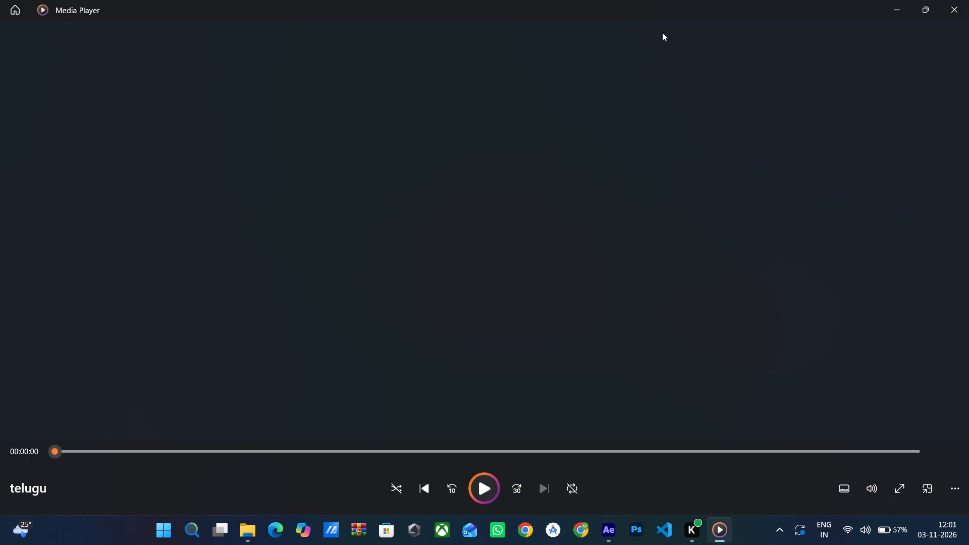
pyautogui.click(963, 20)
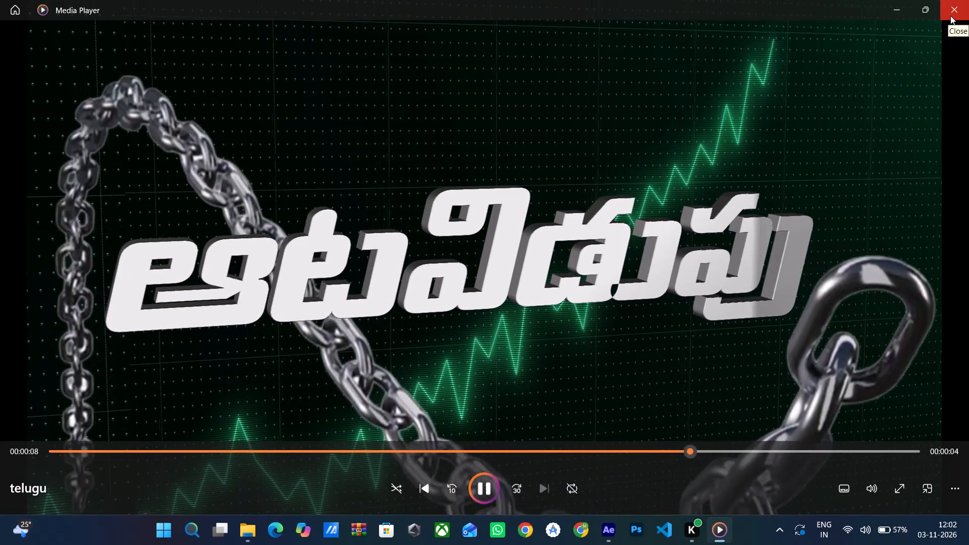
pyautogui.click(950, 16)
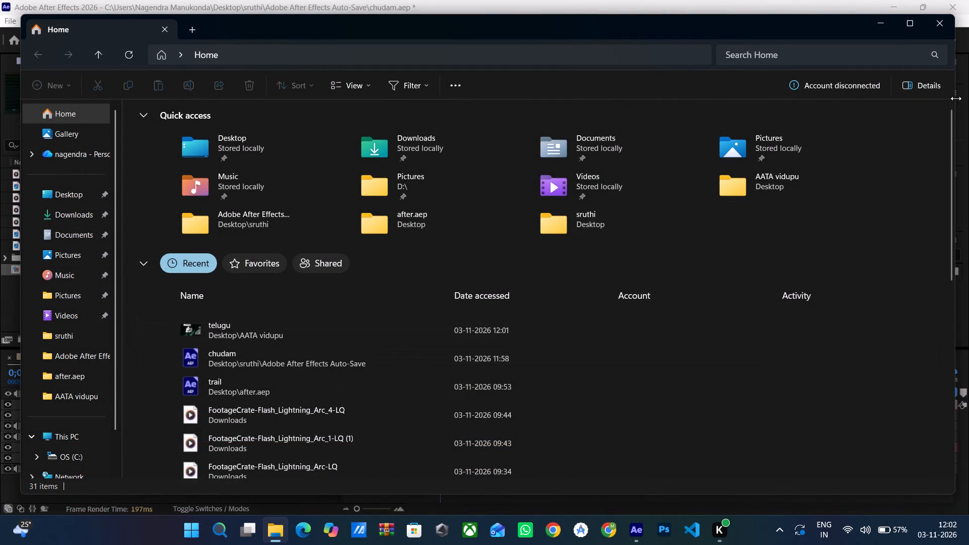
pyautogui.click(941, 29)
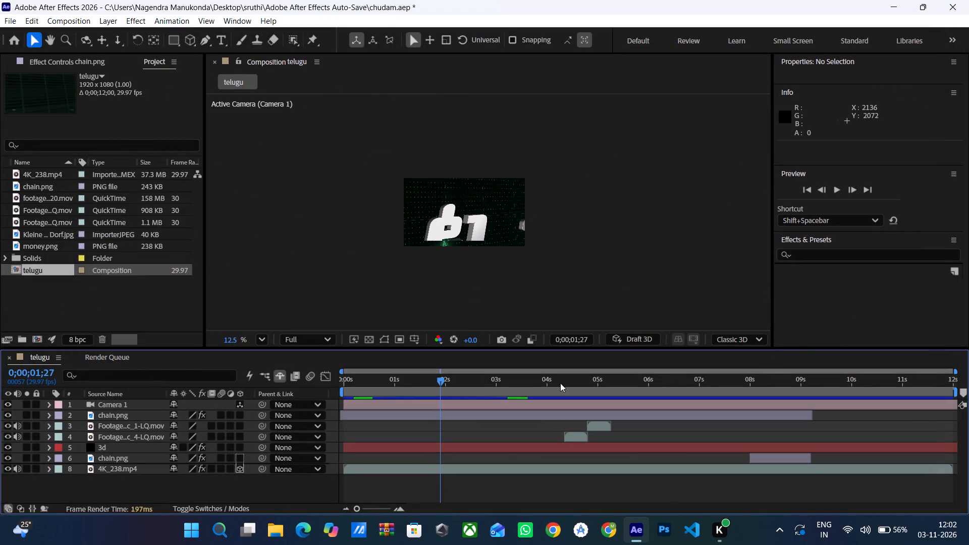
# Scrub the telugu composition back to 0;00;01;00 and forward to 0;00;01;21 to check the title's camera move.
pyautogui.moveTo(436, 379); pyautogui.dragTo(381, 390)
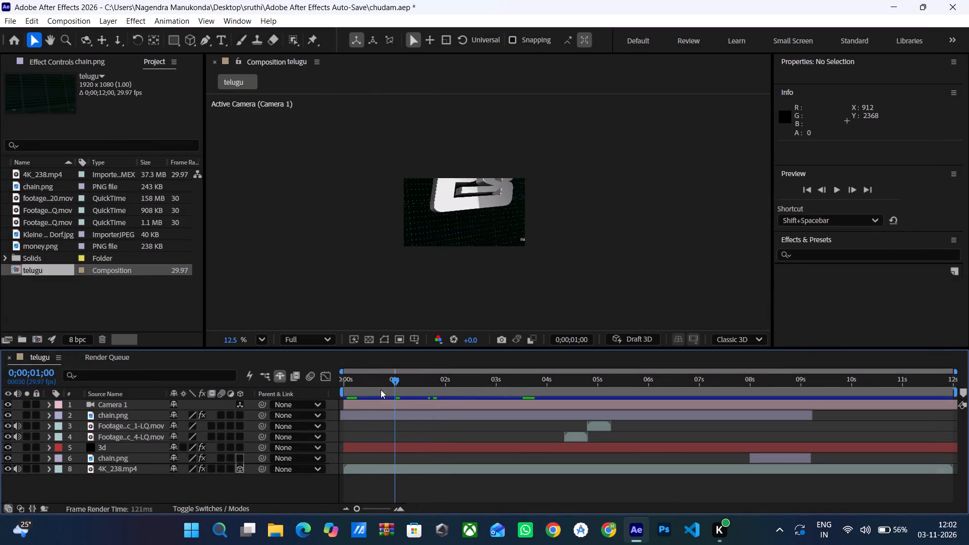
pyautogui.moveTo(381, 390); pyautogui.dragTo(430, 366)
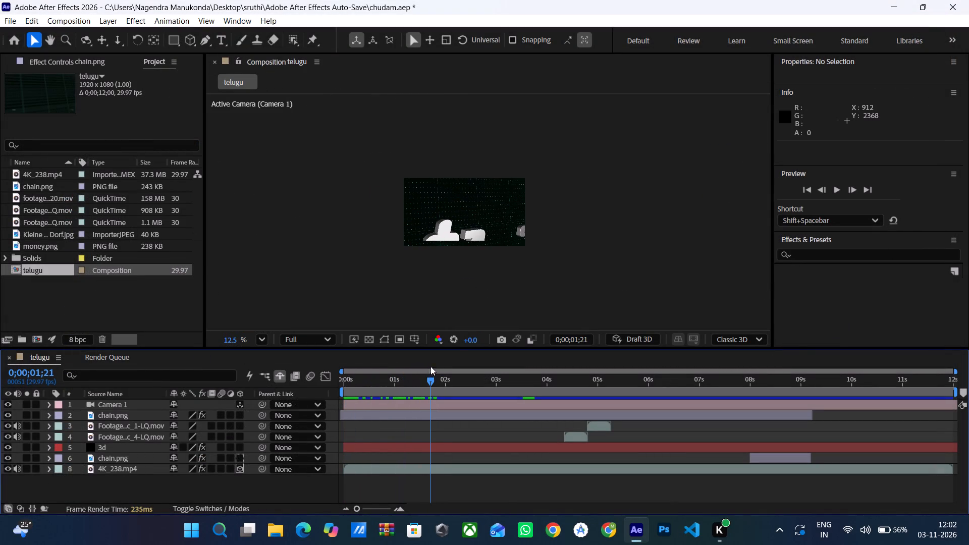
pyautogui.moveTo(430, 366); pyautogui.dragTo(430, 367)
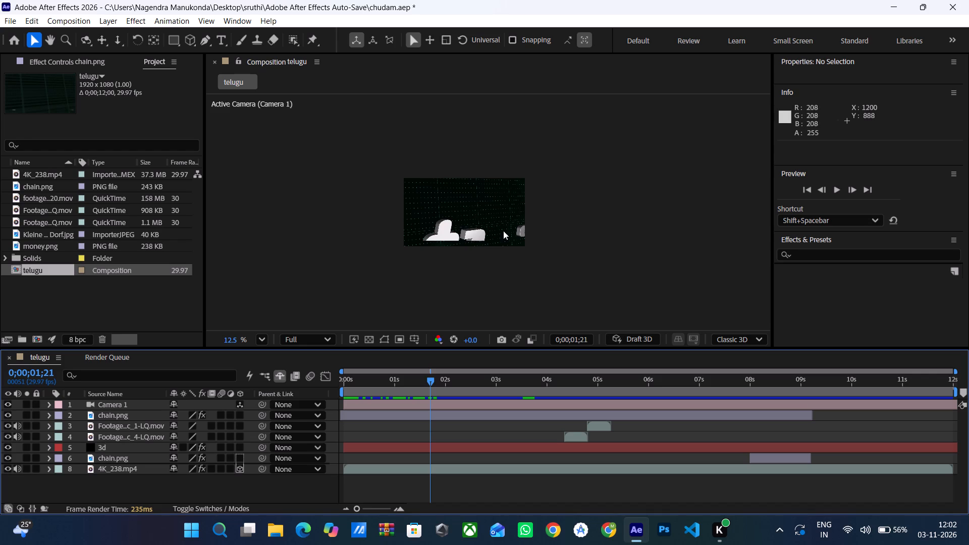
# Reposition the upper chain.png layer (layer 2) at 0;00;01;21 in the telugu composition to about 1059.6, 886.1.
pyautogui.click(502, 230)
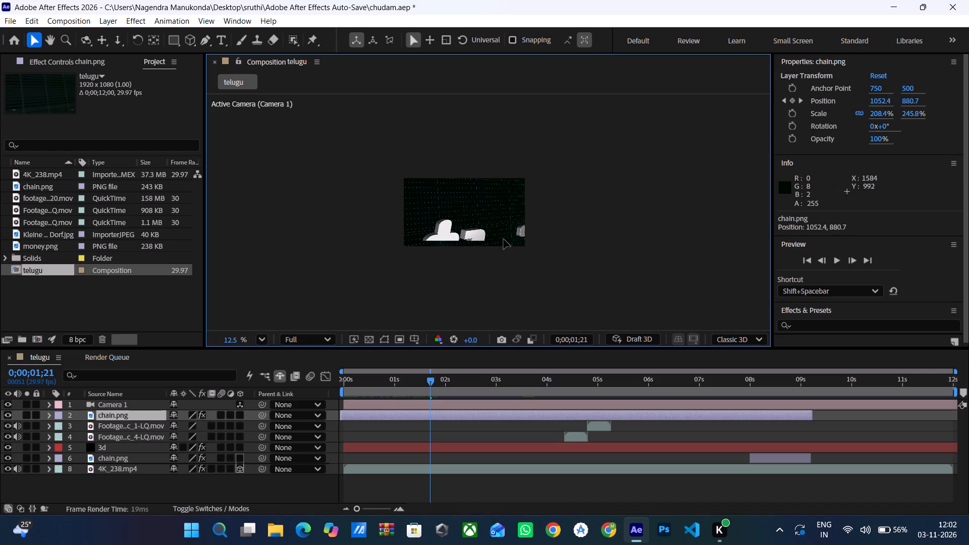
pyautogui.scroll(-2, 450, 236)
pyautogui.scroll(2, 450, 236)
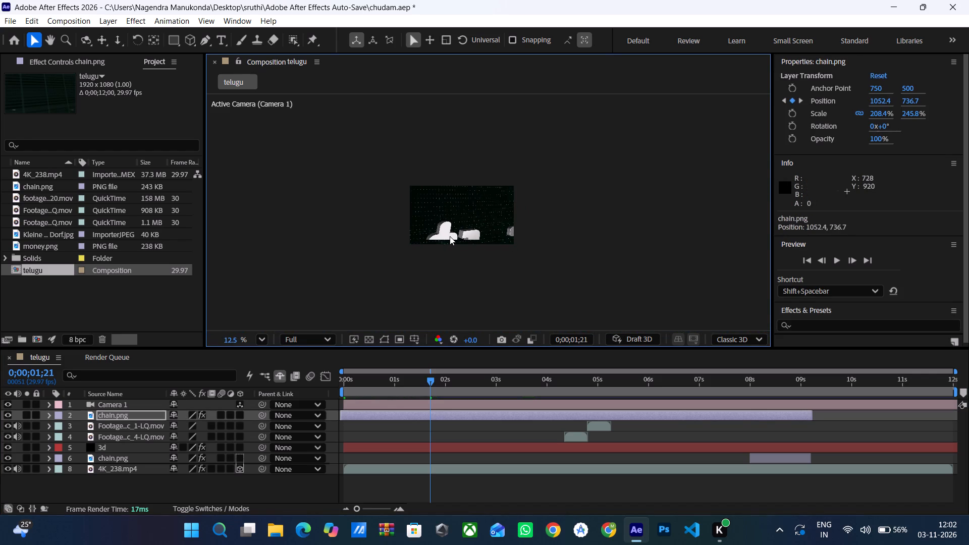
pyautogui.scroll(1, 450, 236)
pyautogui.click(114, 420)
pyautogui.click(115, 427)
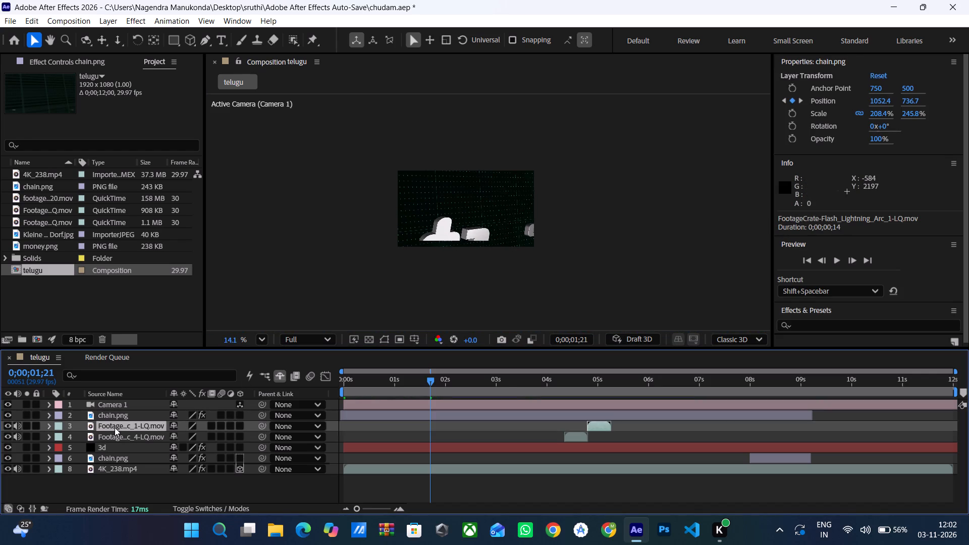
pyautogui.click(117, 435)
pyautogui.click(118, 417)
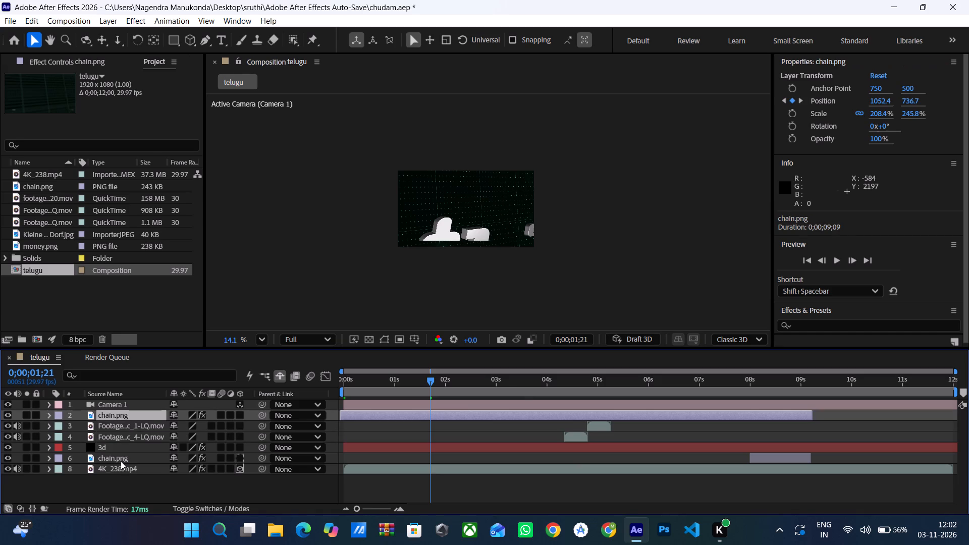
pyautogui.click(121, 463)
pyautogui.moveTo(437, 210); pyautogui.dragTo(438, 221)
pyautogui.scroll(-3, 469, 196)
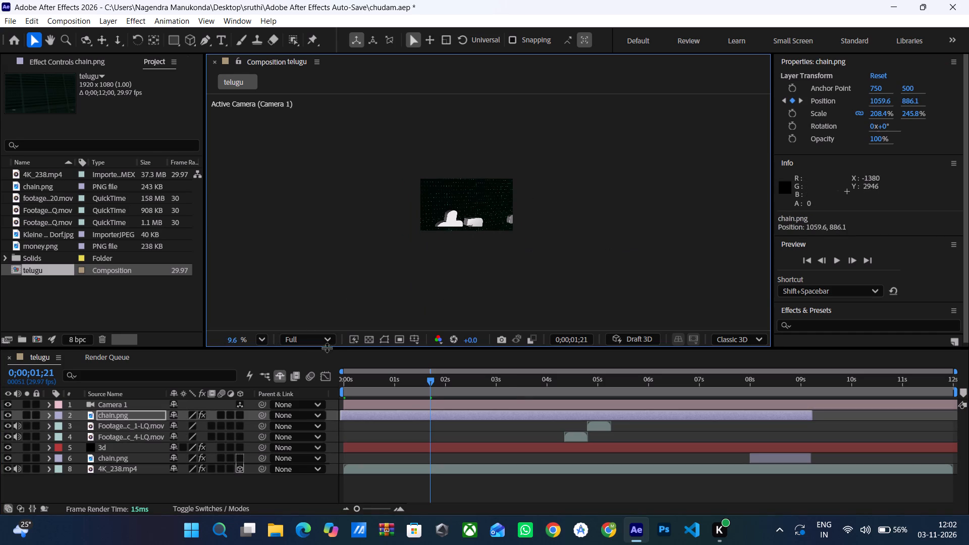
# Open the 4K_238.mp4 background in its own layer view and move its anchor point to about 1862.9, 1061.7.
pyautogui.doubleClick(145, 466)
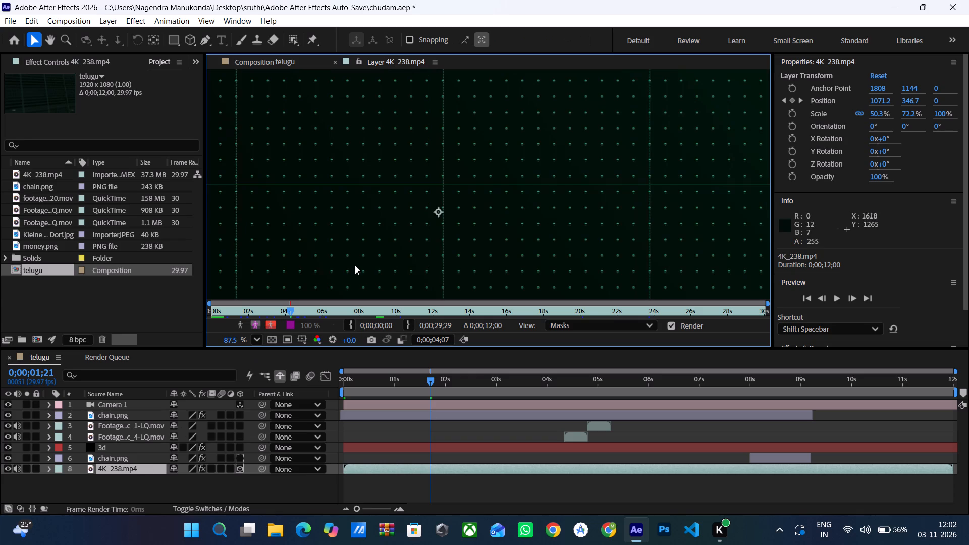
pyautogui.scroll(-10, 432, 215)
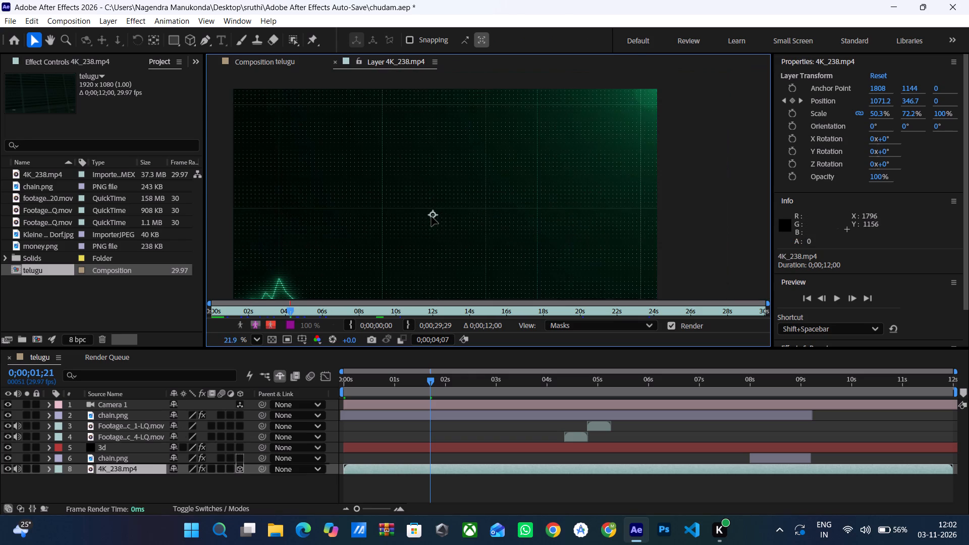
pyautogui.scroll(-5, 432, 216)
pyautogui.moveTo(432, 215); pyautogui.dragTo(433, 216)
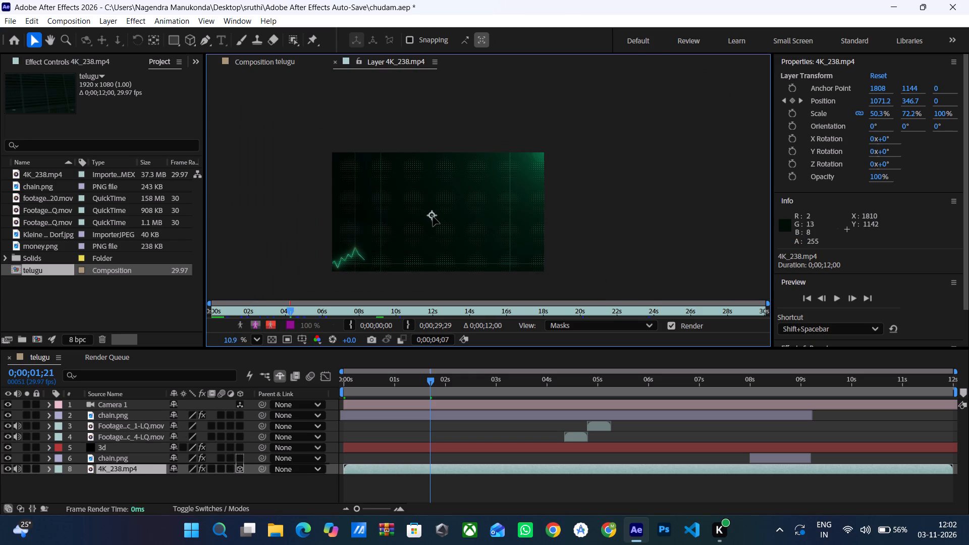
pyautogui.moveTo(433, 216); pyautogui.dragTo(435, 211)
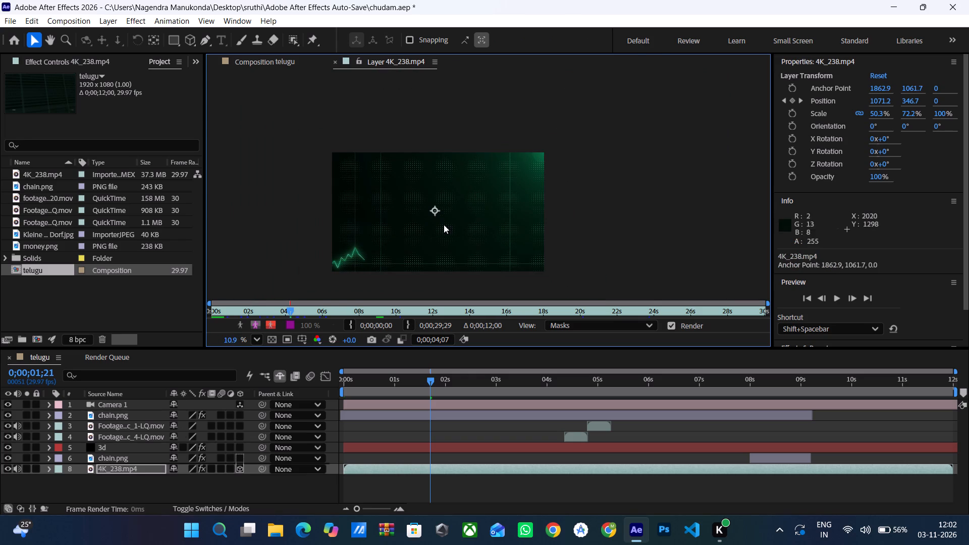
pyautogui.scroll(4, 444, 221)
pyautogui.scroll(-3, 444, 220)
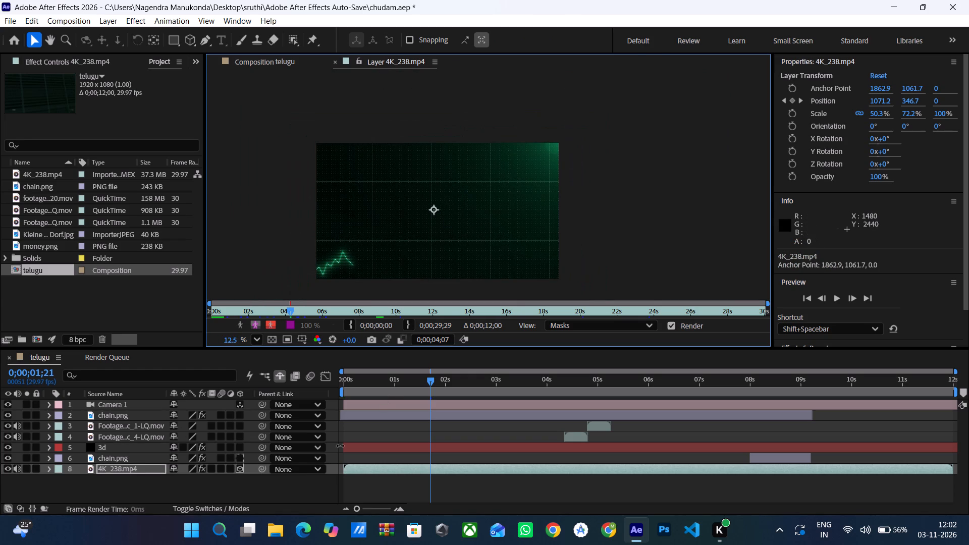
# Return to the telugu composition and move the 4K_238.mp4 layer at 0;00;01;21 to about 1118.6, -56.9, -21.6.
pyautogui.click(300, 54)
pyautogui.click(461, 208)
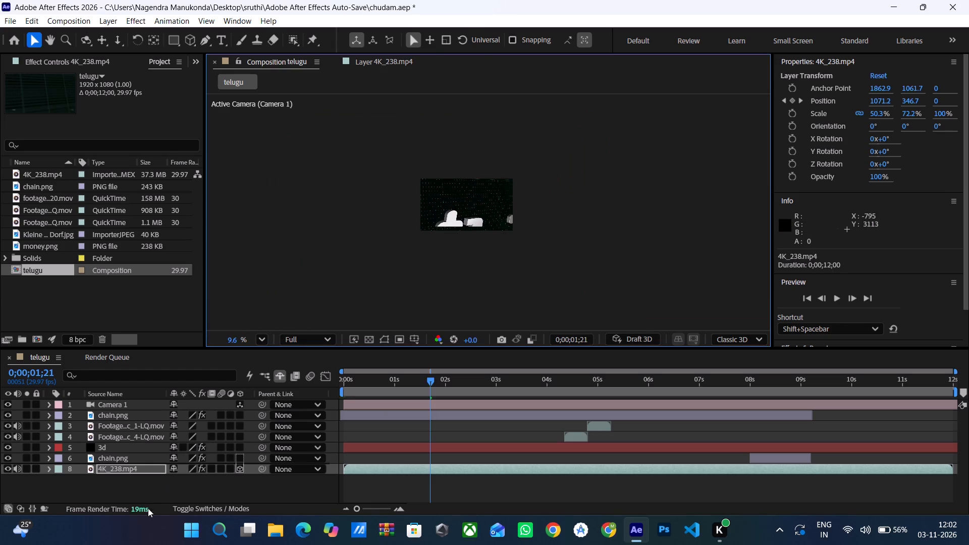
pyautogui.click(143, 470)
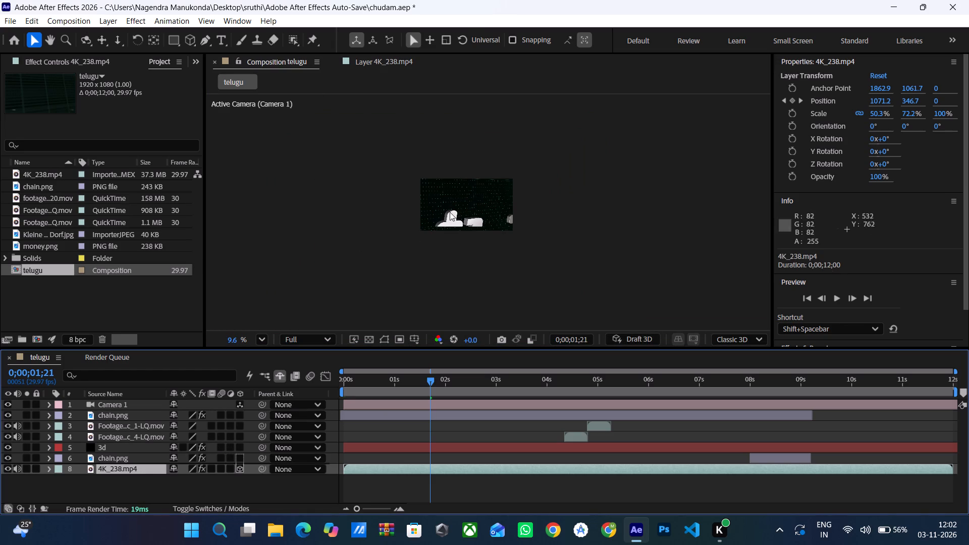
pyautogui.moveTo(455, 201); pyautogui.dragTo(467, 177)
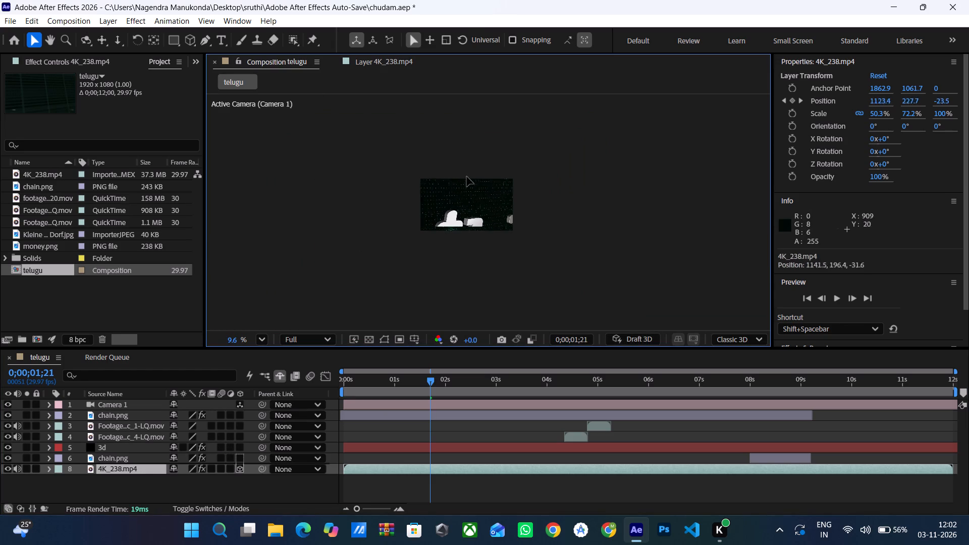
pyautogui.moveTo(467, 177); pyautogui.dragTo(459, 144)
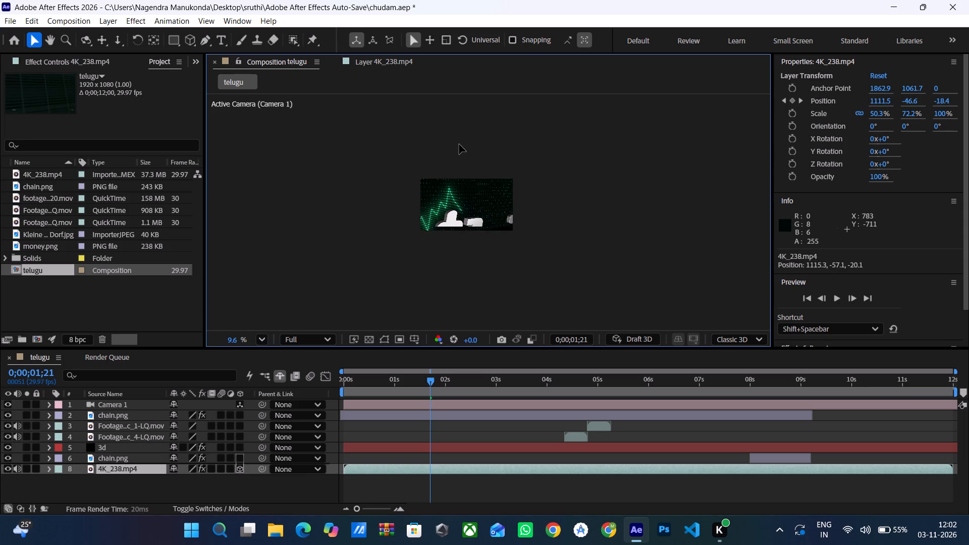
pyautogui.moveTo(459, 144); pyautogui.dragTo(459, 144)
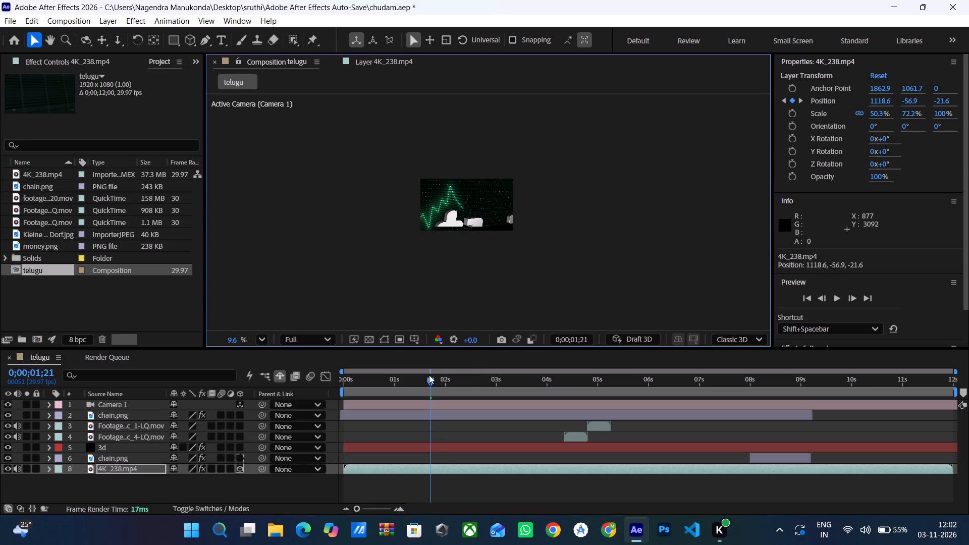
# Preview the telugu composition from 0;00;00;00 to check the opening with the moved background.
pyautogui.moveTo(429, 374); pyautogui.dragTo(301, 396)
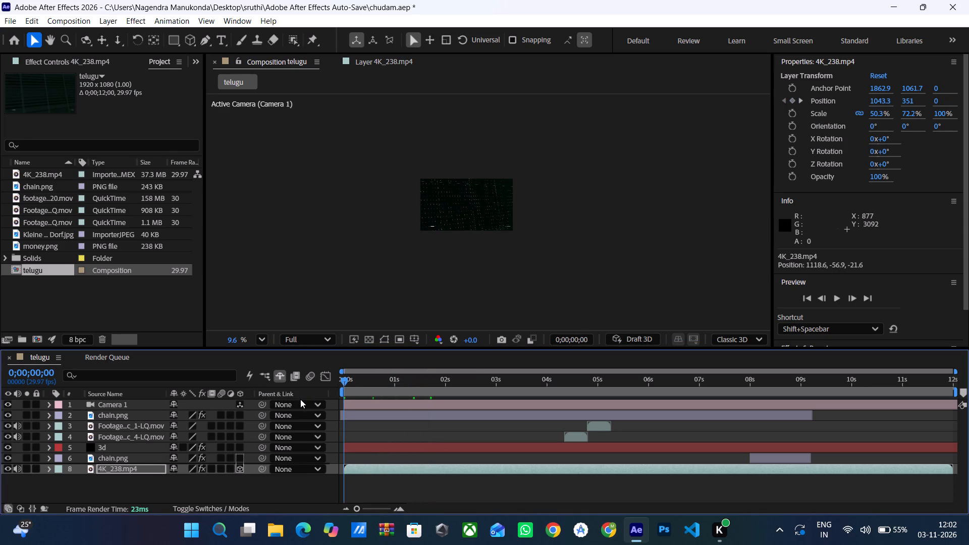
pyautogui.press('space')
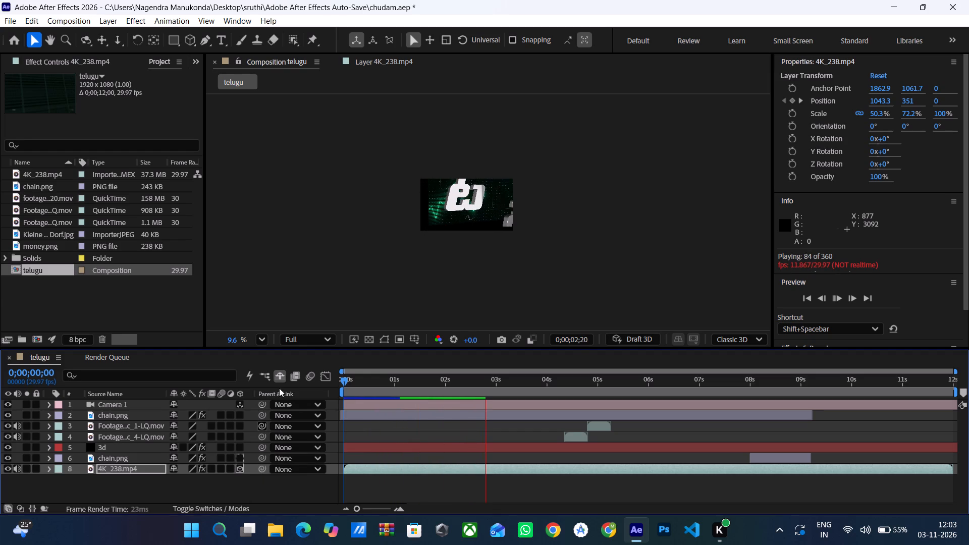
pyautogui.moveTo(441, 211); pyautogui.dragTo(430, 223)
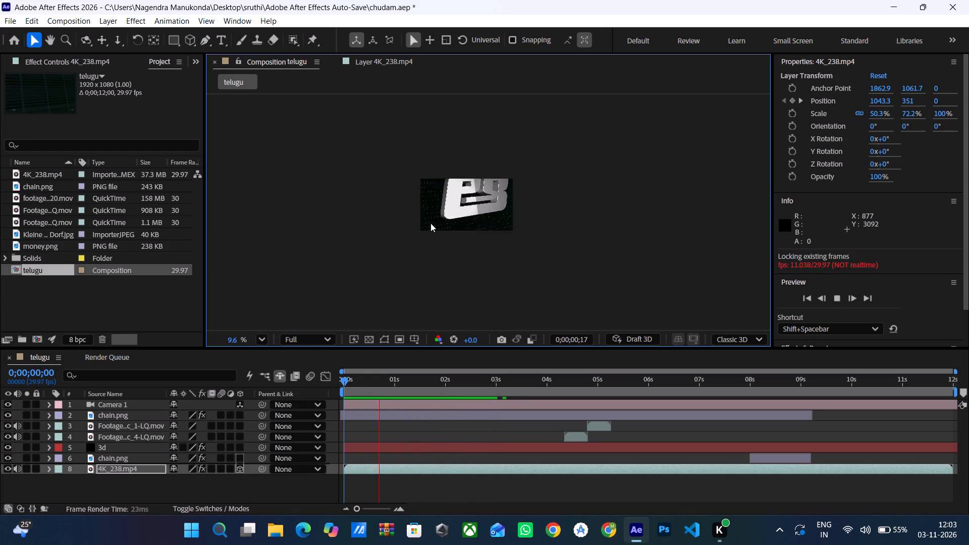
pyautogui.moveTo(430, 223); pyautogui.dragTo(420, 223)
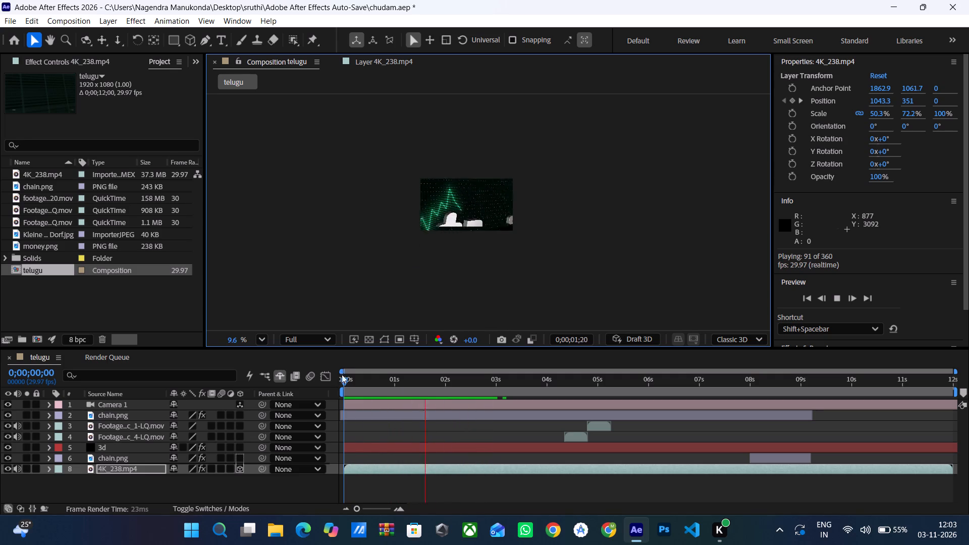
pyautogui.moveTo(344, 379); pyautogui.dragTo(327, 390)
pyautogui.click(426, 212)
# Reveal the Position keyframes of the 4K_238.mp4 layer.
pyautogui.click(408, 470)
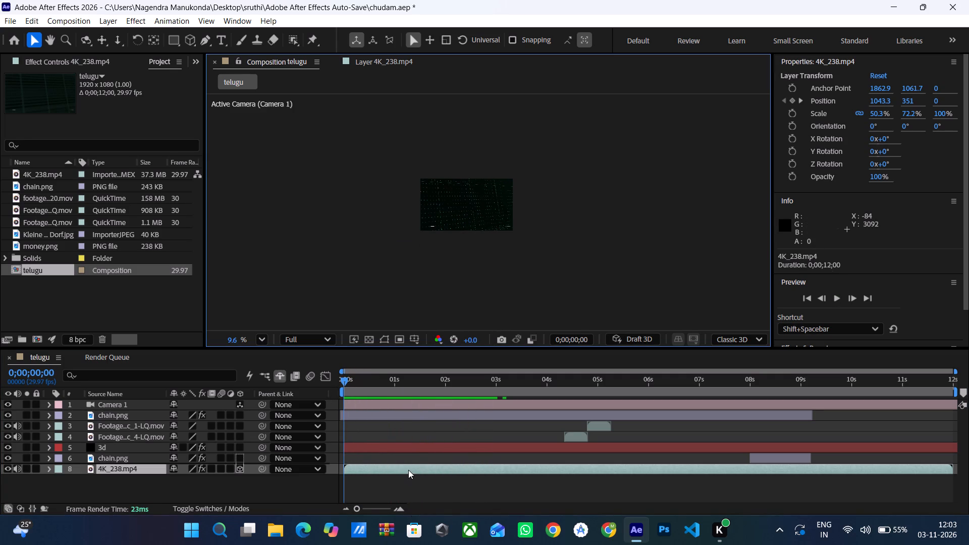
pyautogui.click(140, 468)
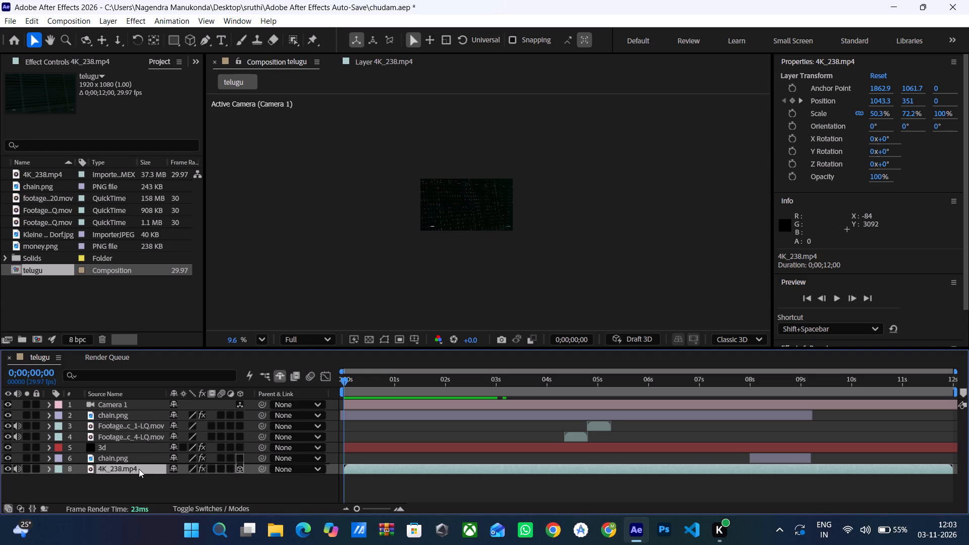
pyautogui.press('p')
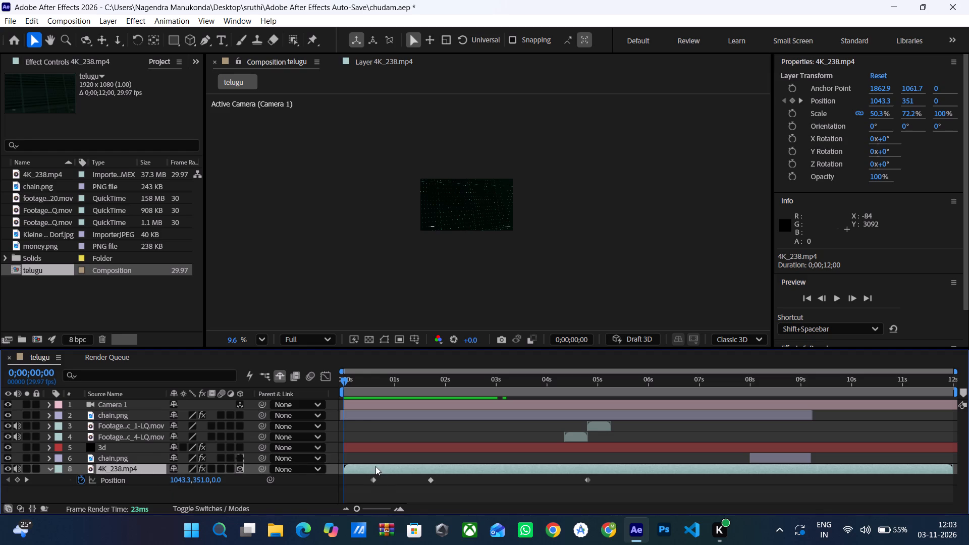
# Close the chudam project and discard its unsaved changes.
pyautogui.click(968, 0)
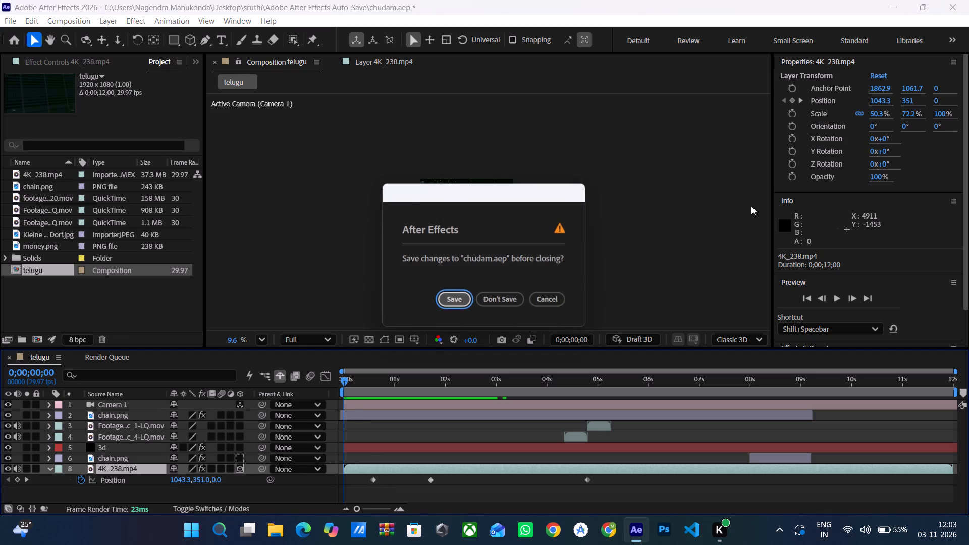
pyautogui.click(483, 299)
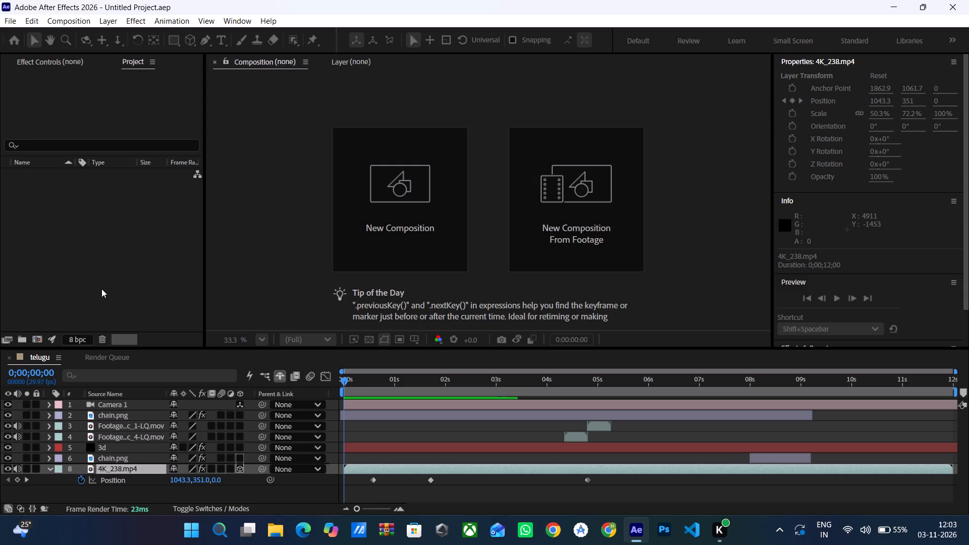
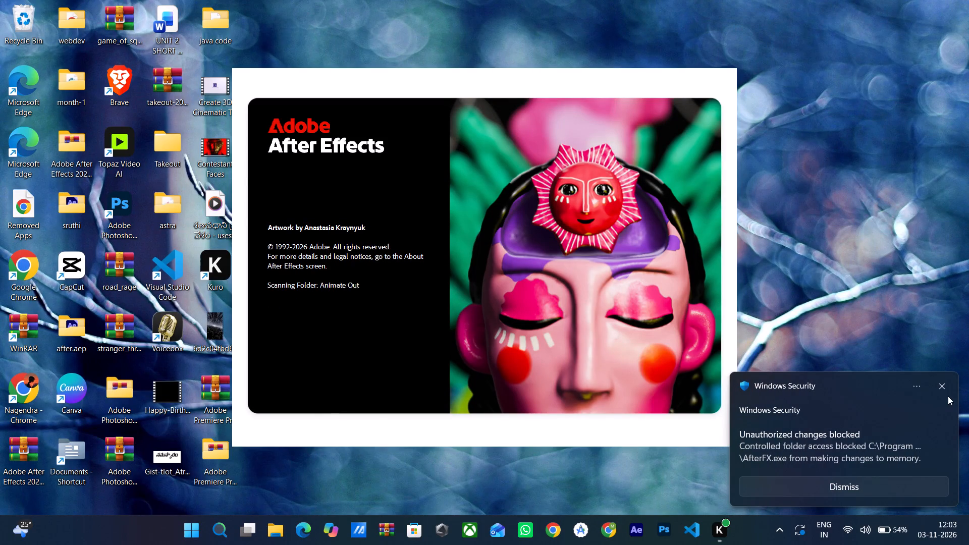
# Dismiss the Windows Security notification.
pyautogui.click(946, 388)
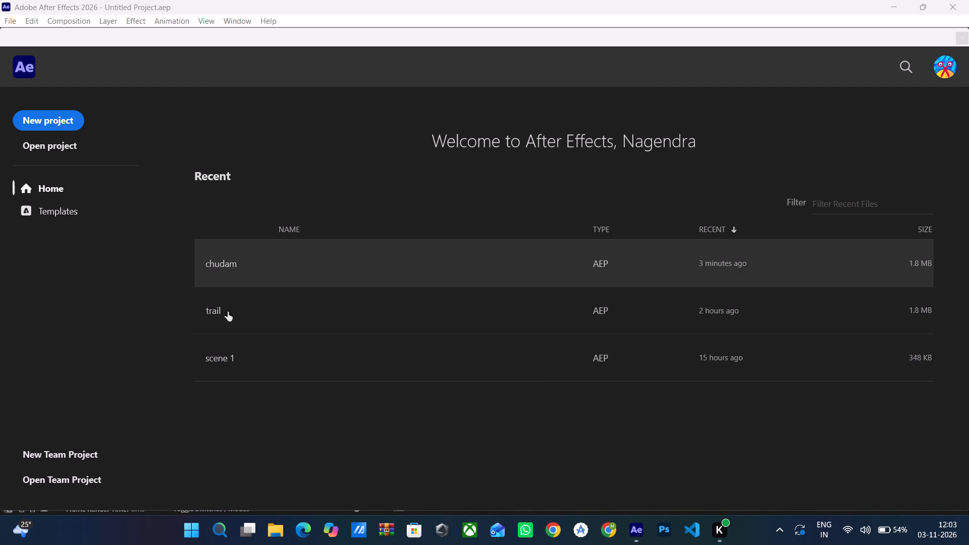
# Reopen the recent chudam project.
pyautogui.click(242, 269)
pyautogui.doubleClick(242, 269)
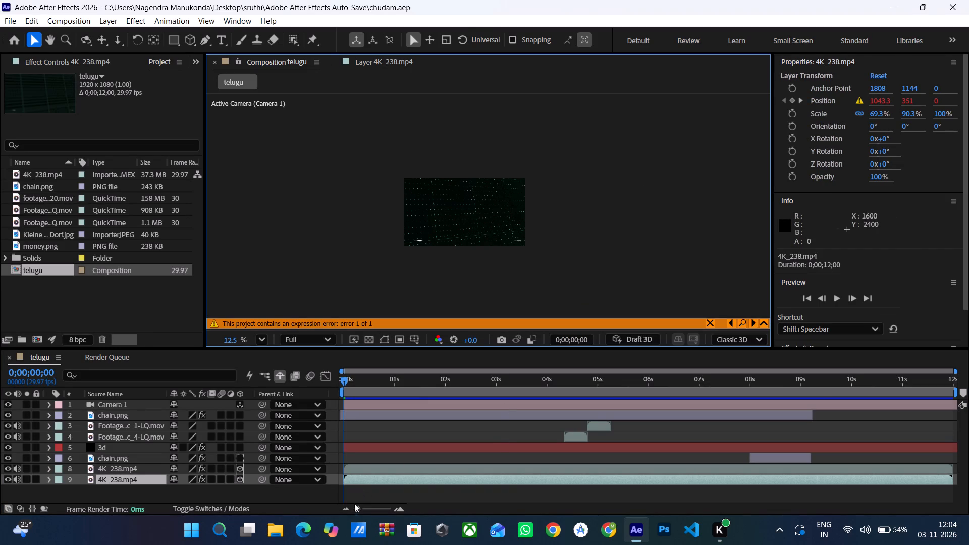
# Select the upper 4K_238.mp4 layer and scrub the telugu composition from its start to 0;00;00;29.
pyautogui.click(364, 479)
pyautogui.click(366, 470)
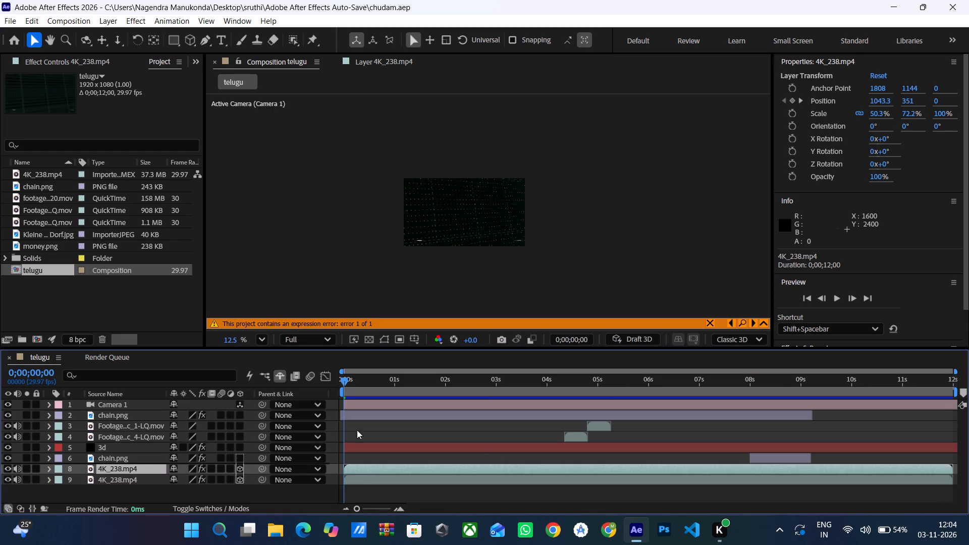
pyautogui.moveTo(341, 379); pyautogui.dragTo(392, 383)
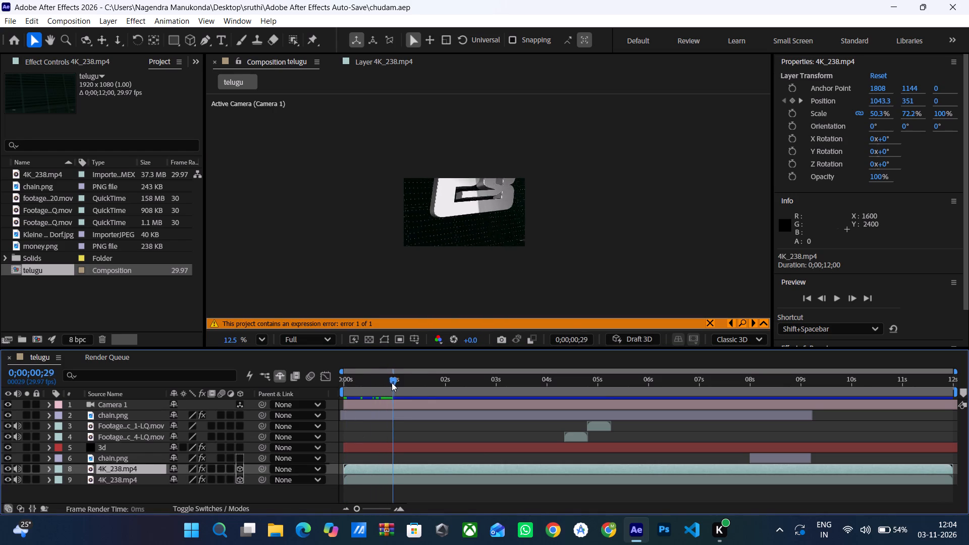
# Scrub the telugu composition from about 0;00;01;00 to 0;00;09;10 to review the title and chain animation.
pyautogui.moveTo(392, 383); pyautogui.dragTo(452, 376)
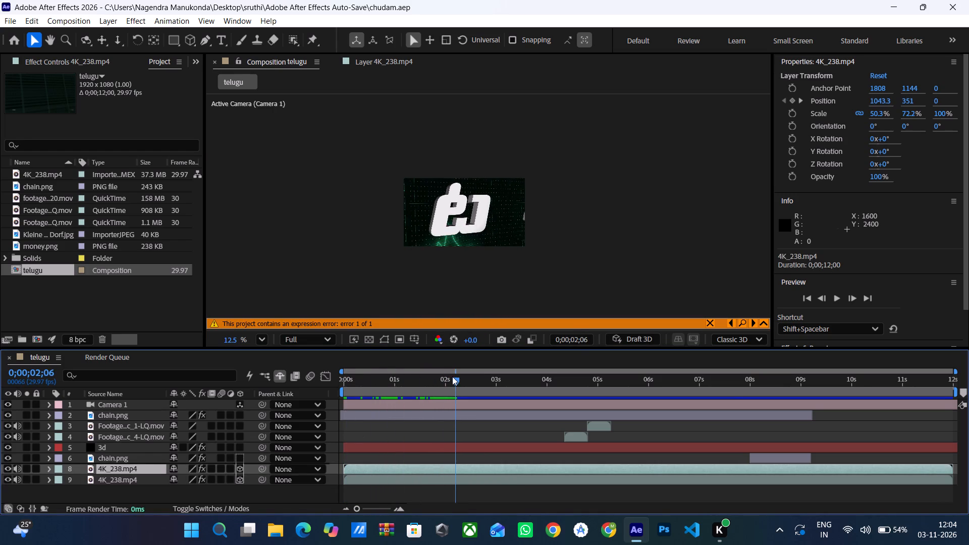
pyautogui.moveTo(452, 376); pyautogui.dragTo(530, 362)
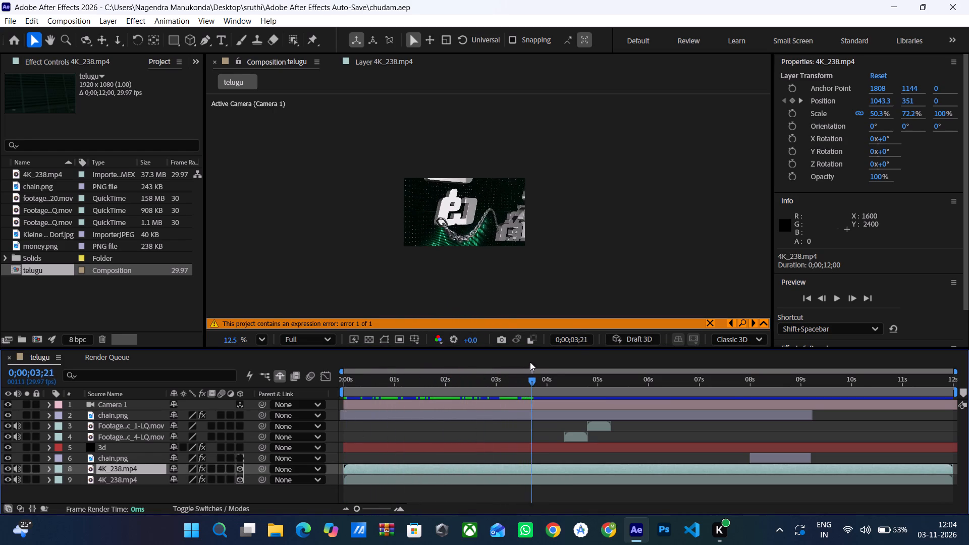
pyautogui.moveTo(530, 362); pyautogui.dragTo(579, 347)
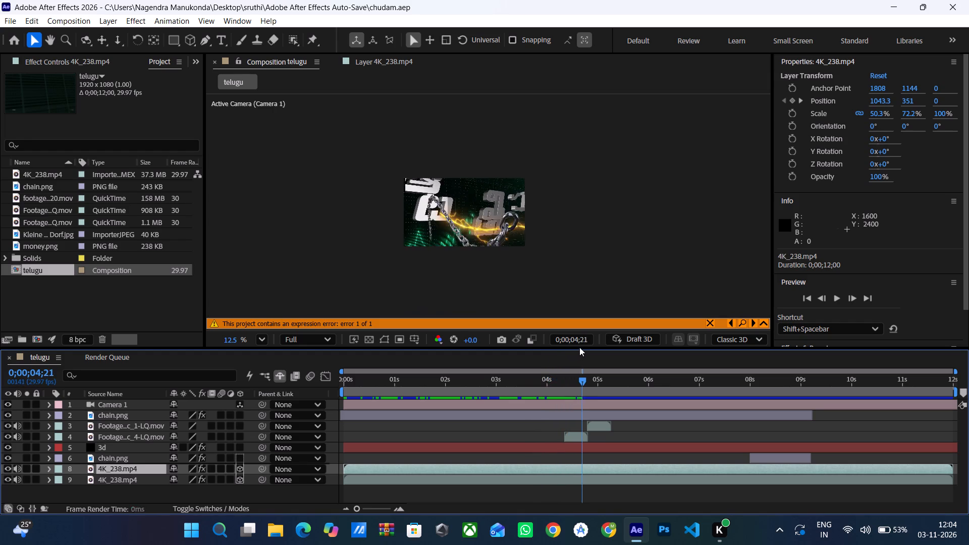
pyautogui.moveTo(579, 347); pyautogui.dragTo(750, 319)
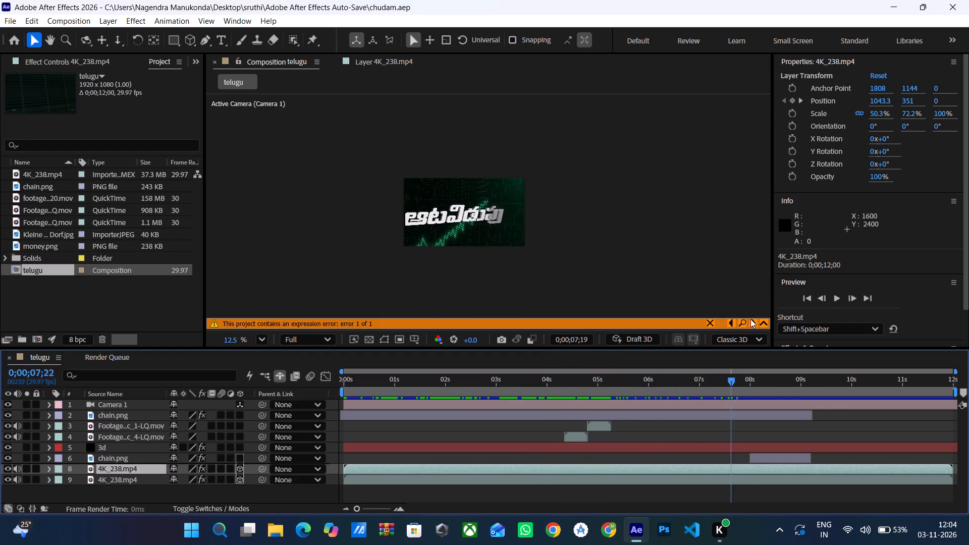
pyautogui.moveTo(750, 319); pyautogui.dragTo(761, 323)
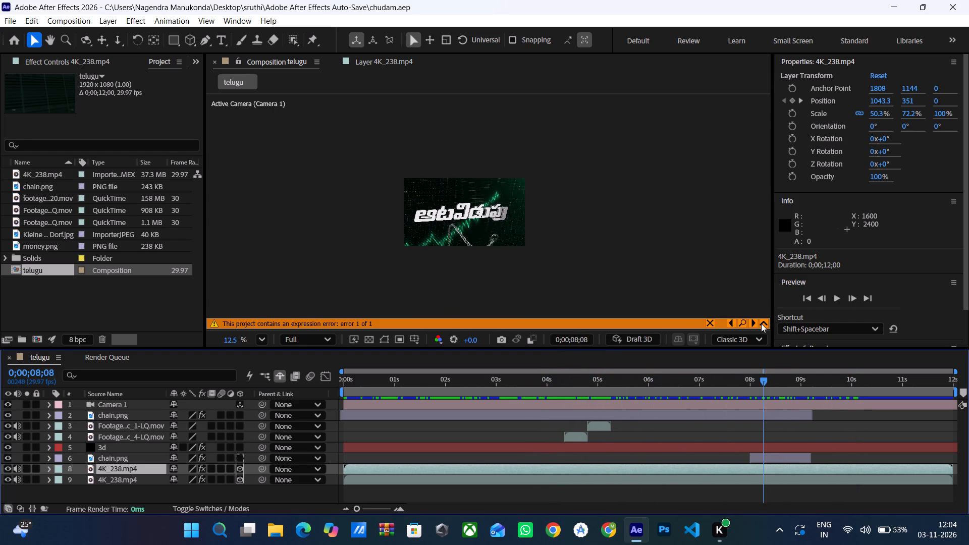
pyautogui.moveTo(761, 323); pyautogui.dragTo(815, 311)
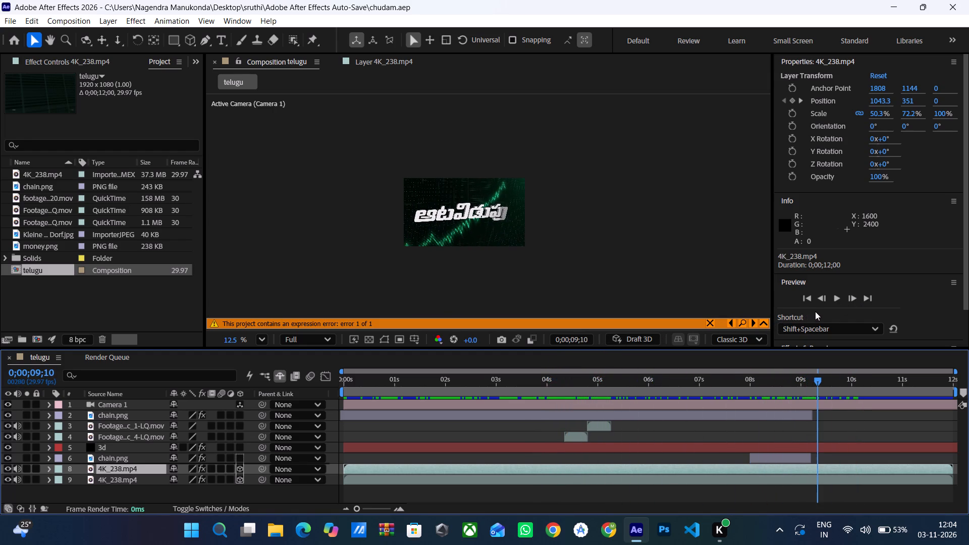
pyautogui.moveTo(815, 311); pyautogui.dragTo(797, 323)
# Extend the end of the chain.png layer that starts around 8 seconds to the end of the telugu composition.
pyautogui.click(800, 457)
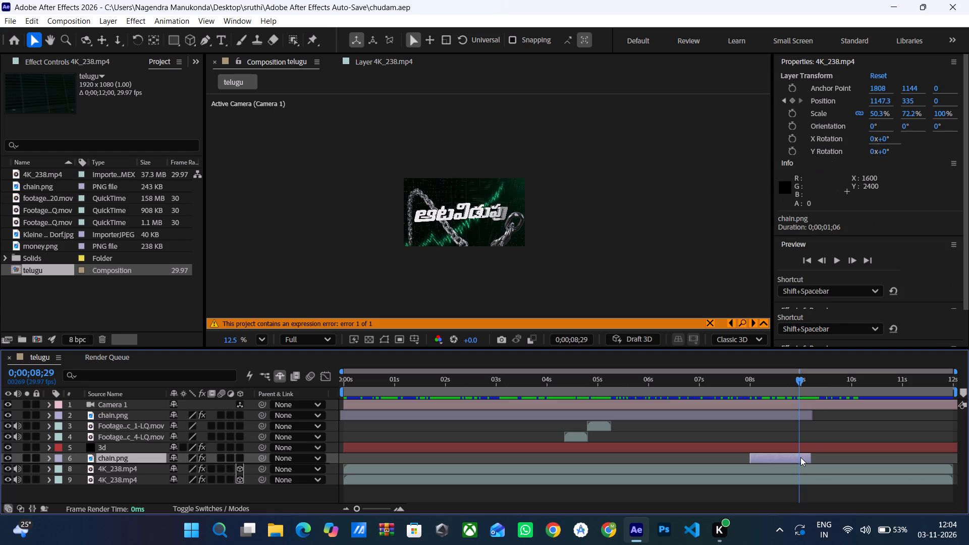
pyautogui.moveTo(812, 457); pyautogui.dragTo(955, 450)
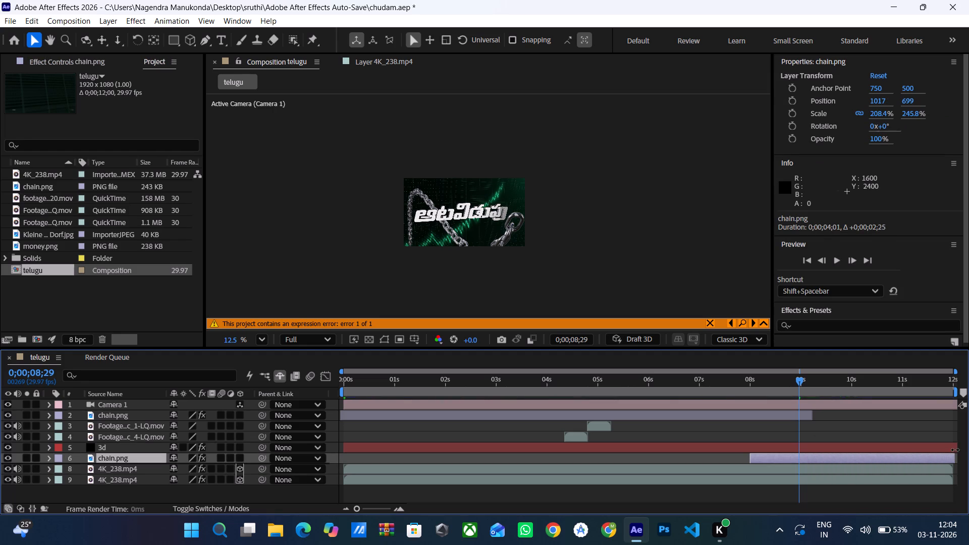
pyautogui.moveTo(955, 450); pyautogui.dragTo(963, 449)
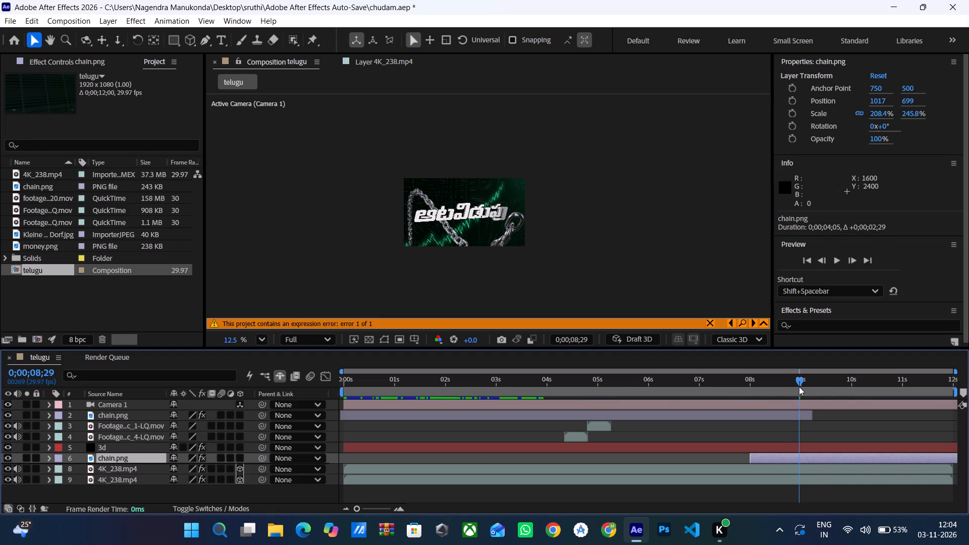
# Split the extended chain.png layer at 0;00;09;04.
pyautogui.moveTo(799, 384); pyautogui.dragTo(806, 387)
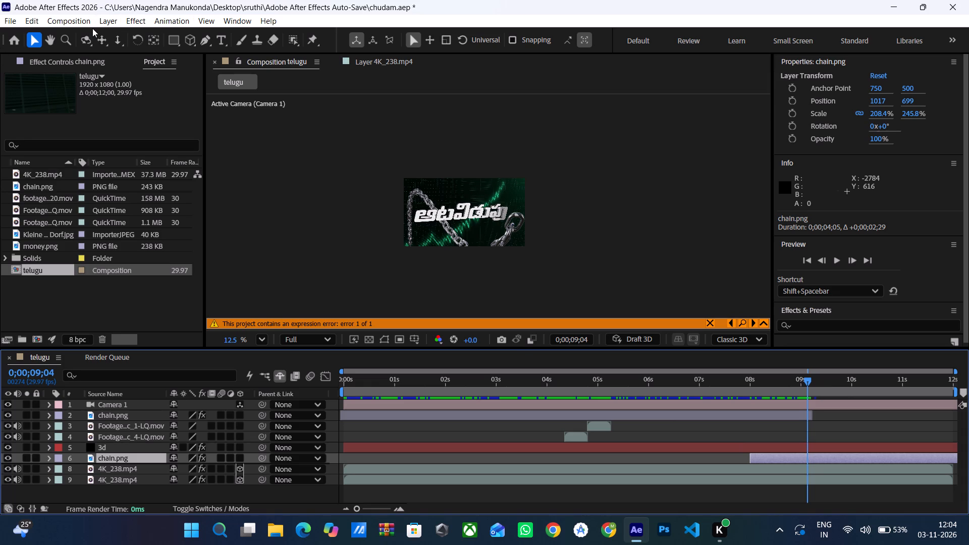
pyautogui.click(35, 20)
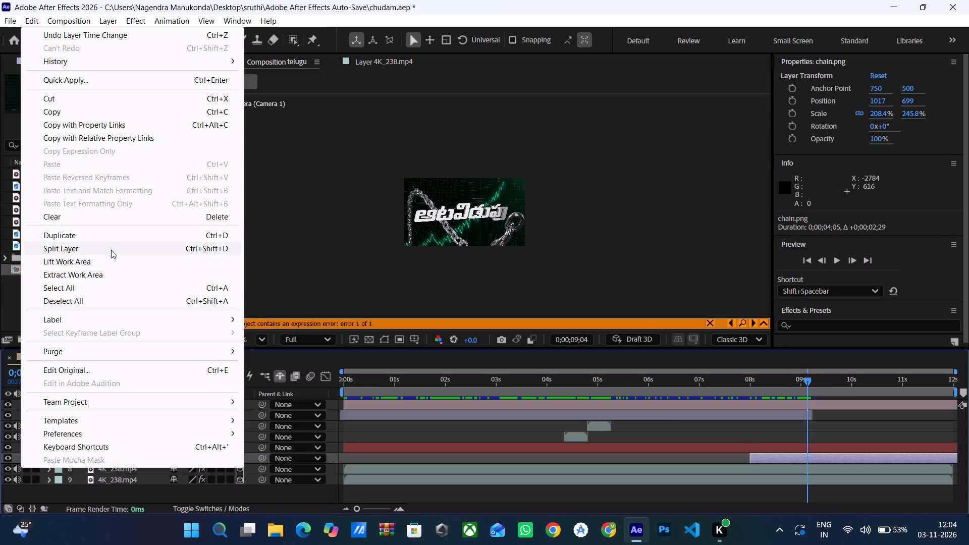
pyautogui.click(111, 250)
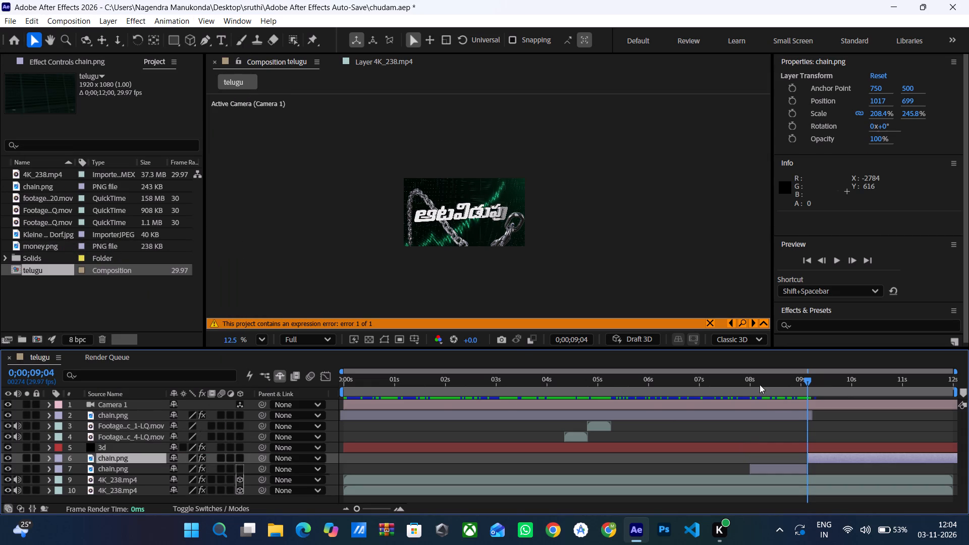
# Search the effects for "turbu" and apply Turbulent Displace to the chain.png segment after the split.
pyautogui.moveTo(807, 383); pyautogui.dragTo(849, 379)
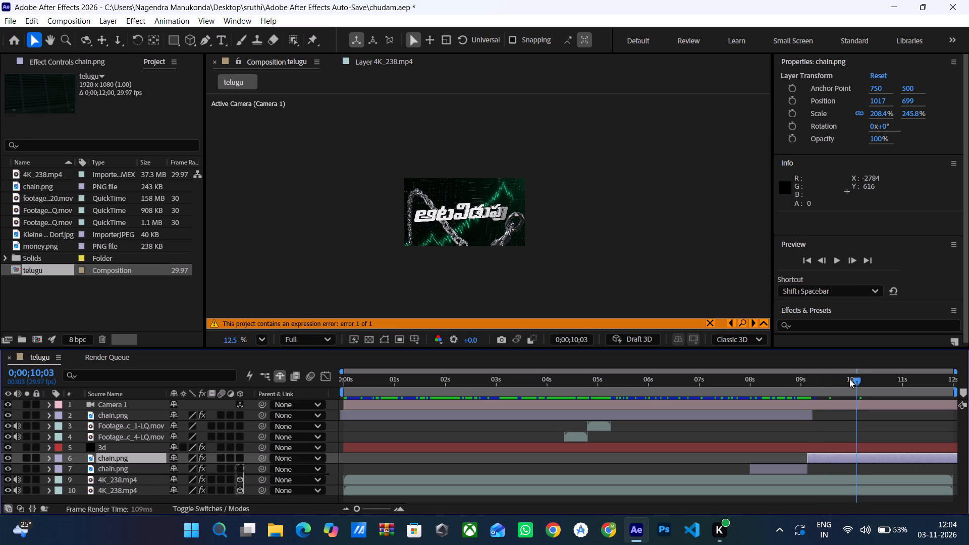
pyautogui.moveTo(849, 379); pyautogui.dragTo(833, 380)
pyautogui.moveTo(840, 379); pyautogui.dragTo(818, 385)
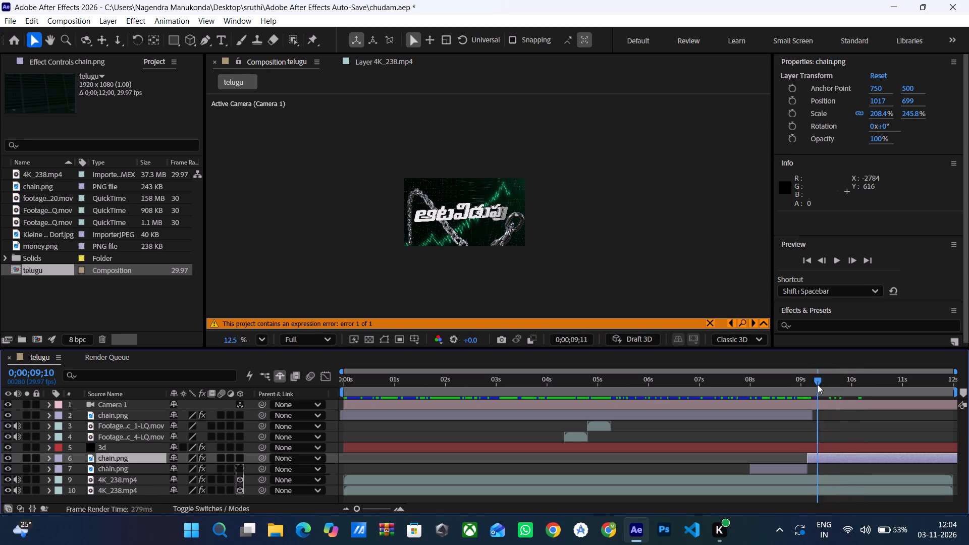
pyautogui.moveTo(818, 385); pyautogui.dragTo(812, 386)
pyautogui.click(834, 453)
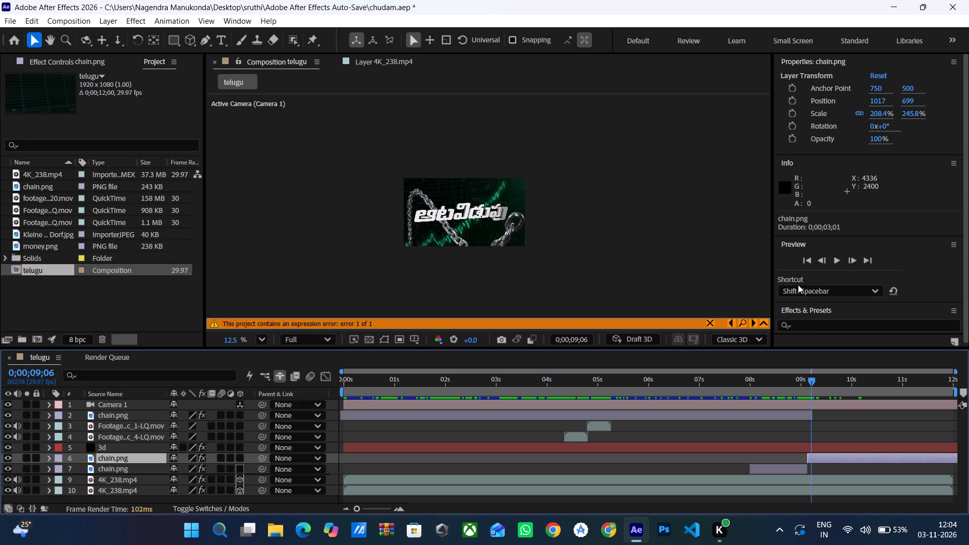
pyautogui.scroll(-1, 798, 285)
pyautogui.click(805, 331)
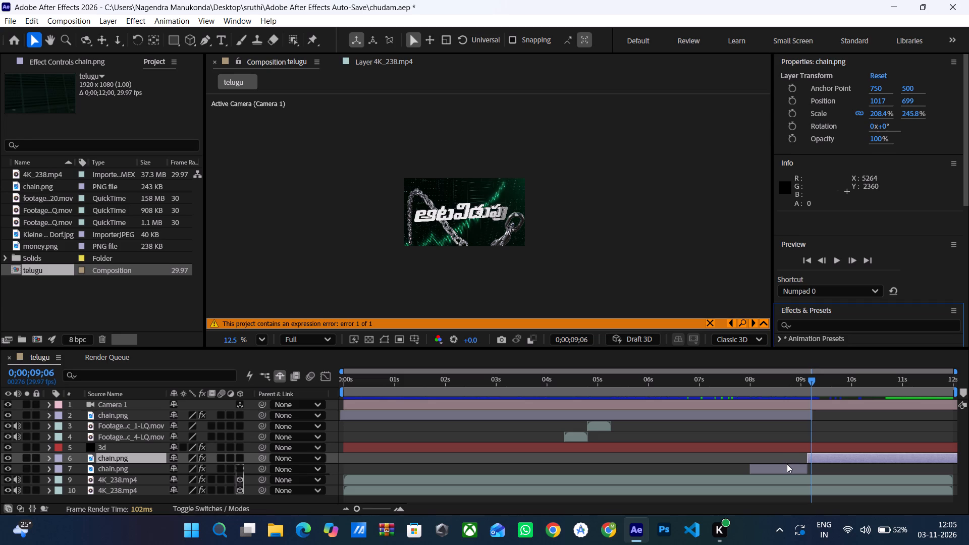
pyautogui.click(829, 458)
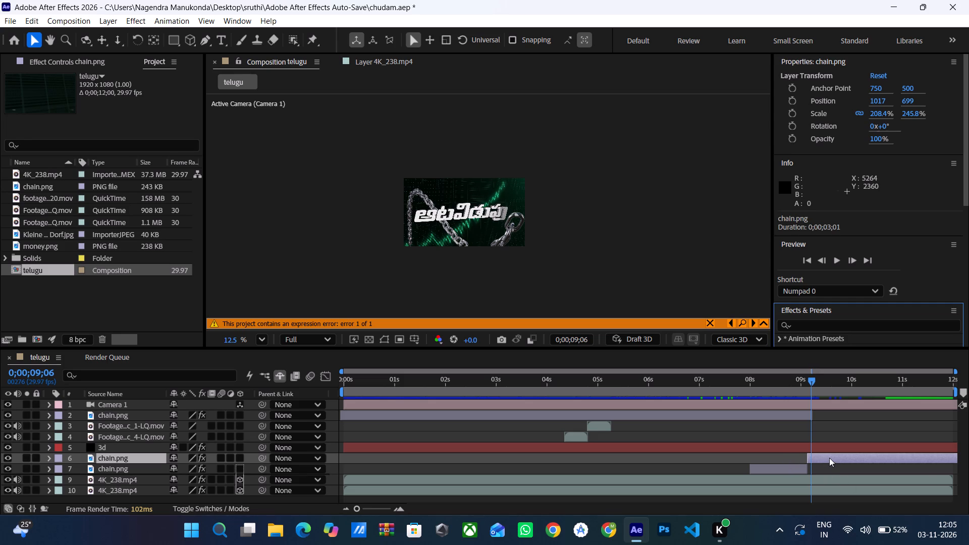
pyautogui.click(841, 323)
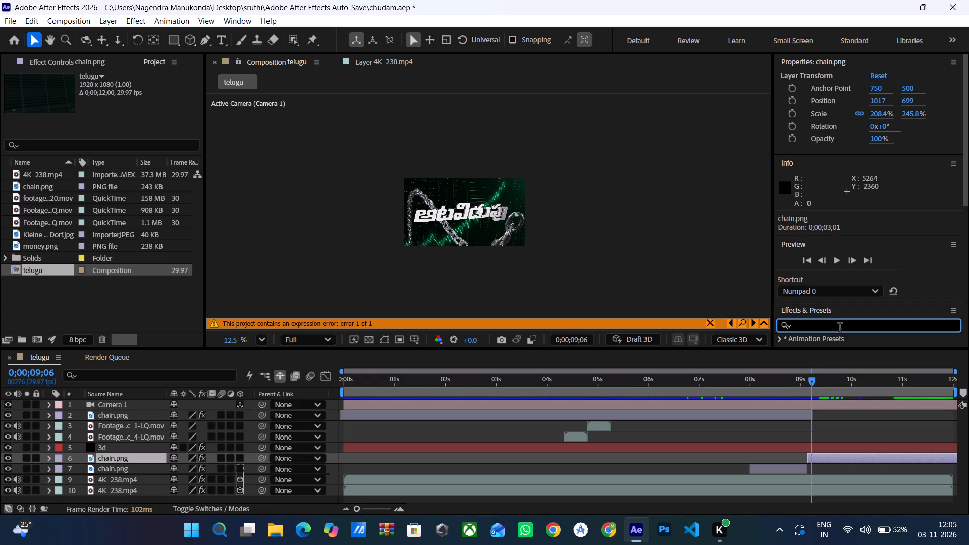
pyautogui.write('tu')
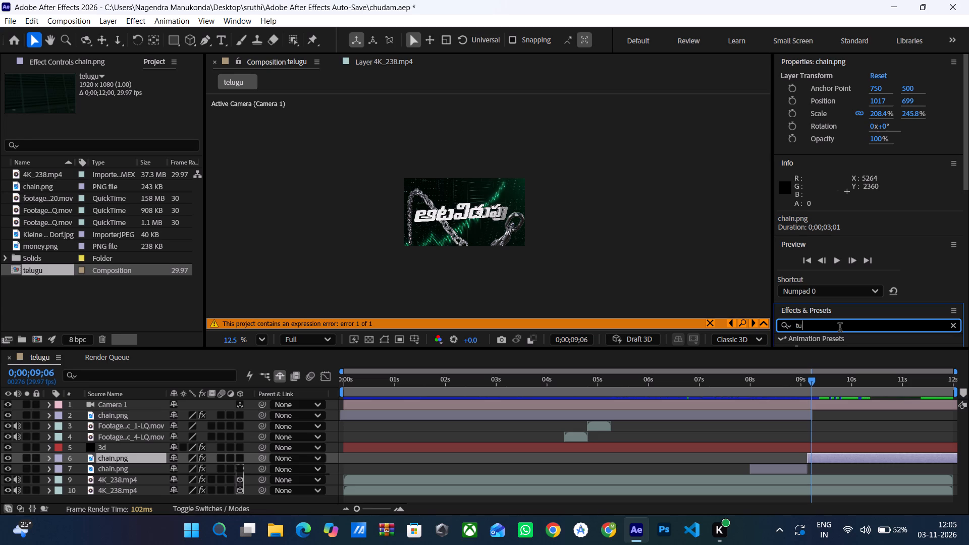
pyautogui.hotkey('ctrl', 'alt', 'Down')
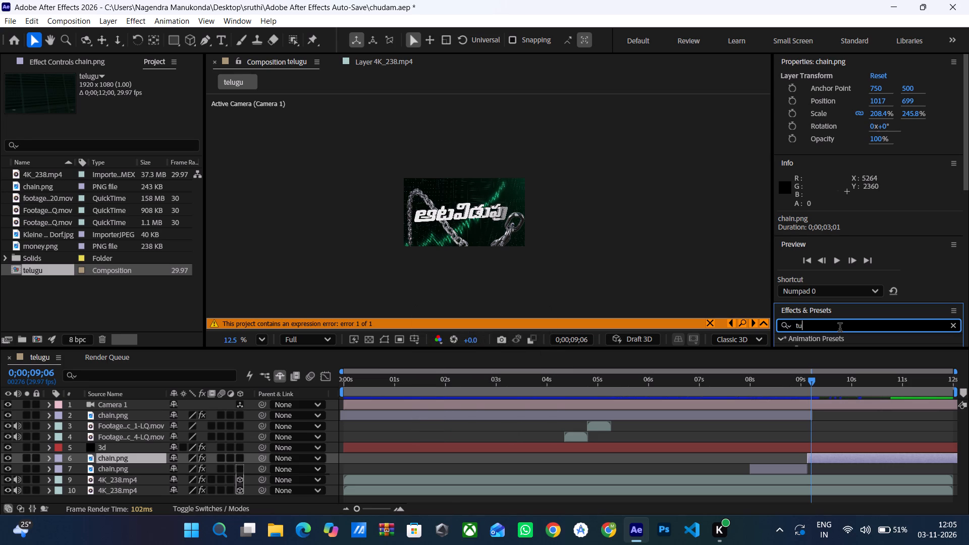
pyautogui.write('rbu')
pyautogui.scroll(-1, 837, 269)
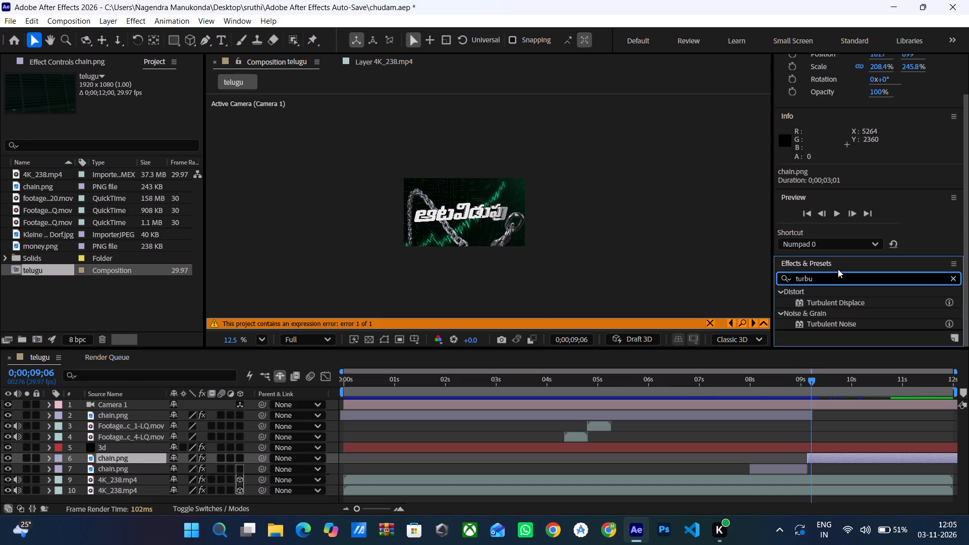
pyautogui.scroll(-4, 838, 269)
pyautogui.moveTo(833, 303); pyautogui.dragTo(293, 541)
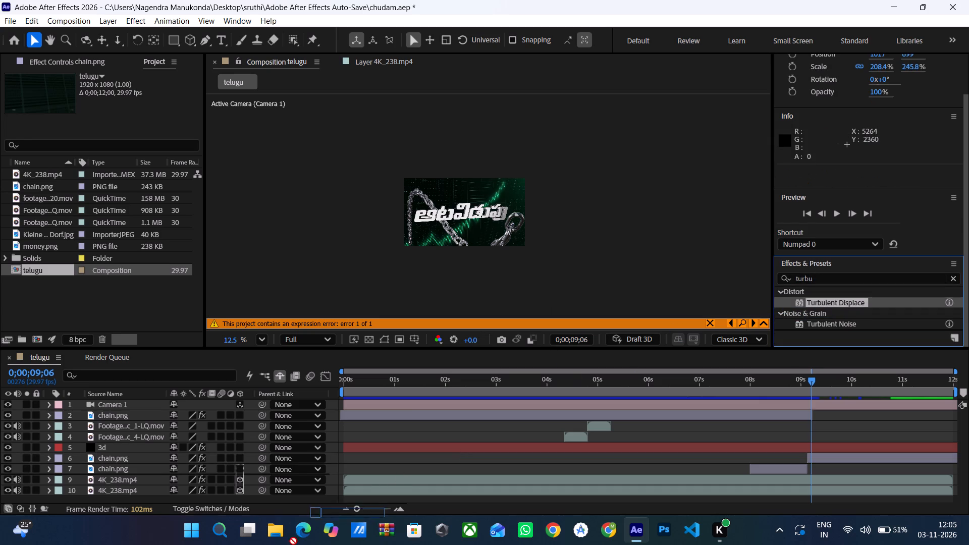
pyautogui.moveTo(293, 541); pyautogui.dragTo(166, 455)
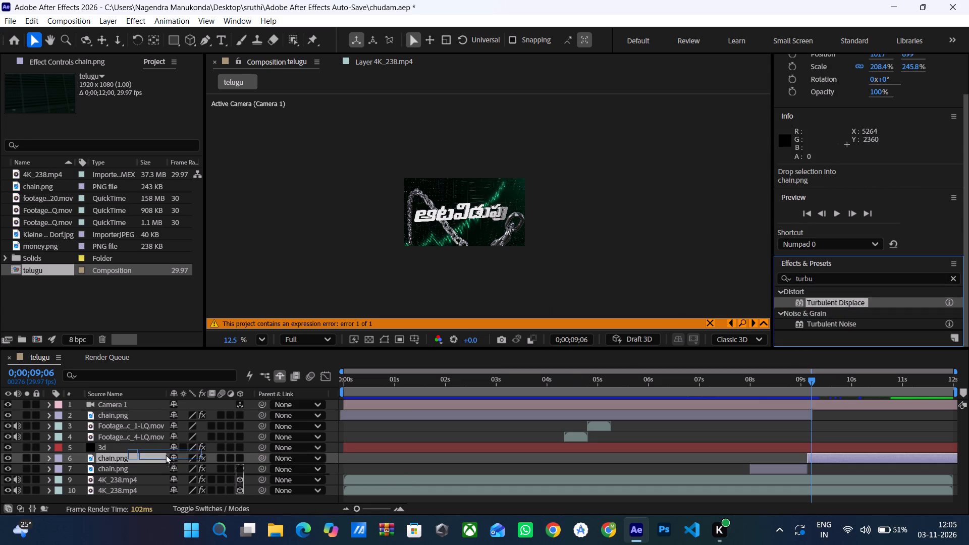
pyautogui.moveTo(166, 455); pyautogui.dragTo(165, 455)
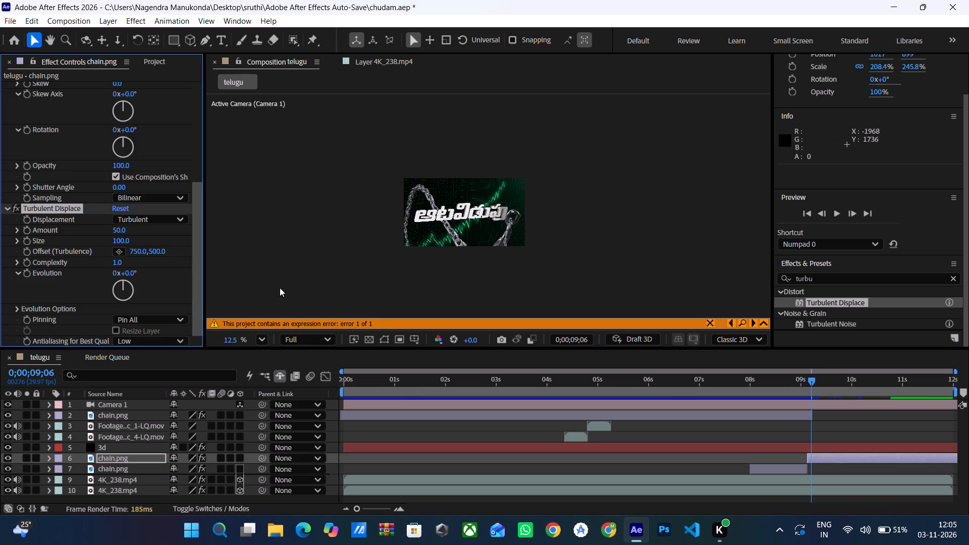
# Scrub across the chain.png split and preview from 0;00;09;01 to check the Turbulent Displace effect.
pyautogui.moveTo(806, 378); pyautogui.dragTo(785, 385)
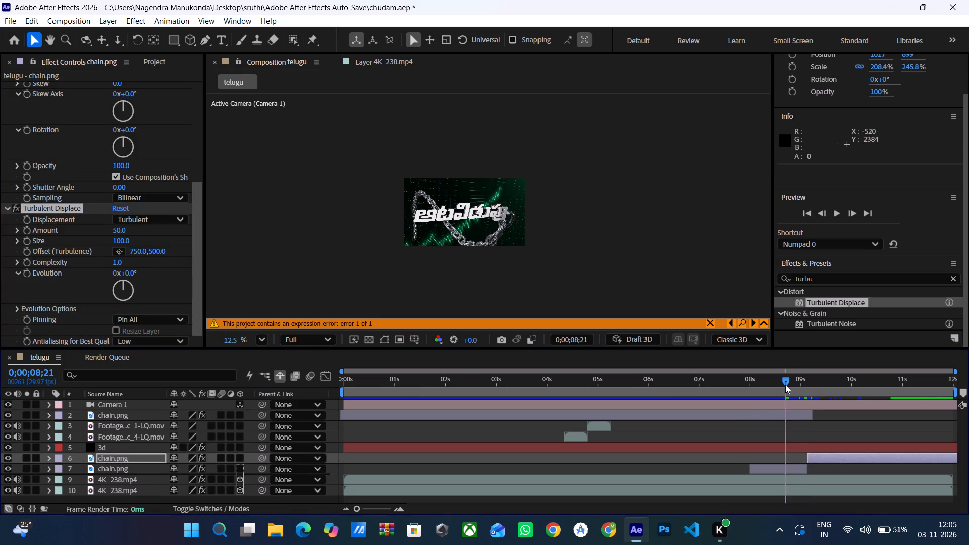
pyautogui.moveTo(785, 385); pyautogui.dragTo(902, 374)
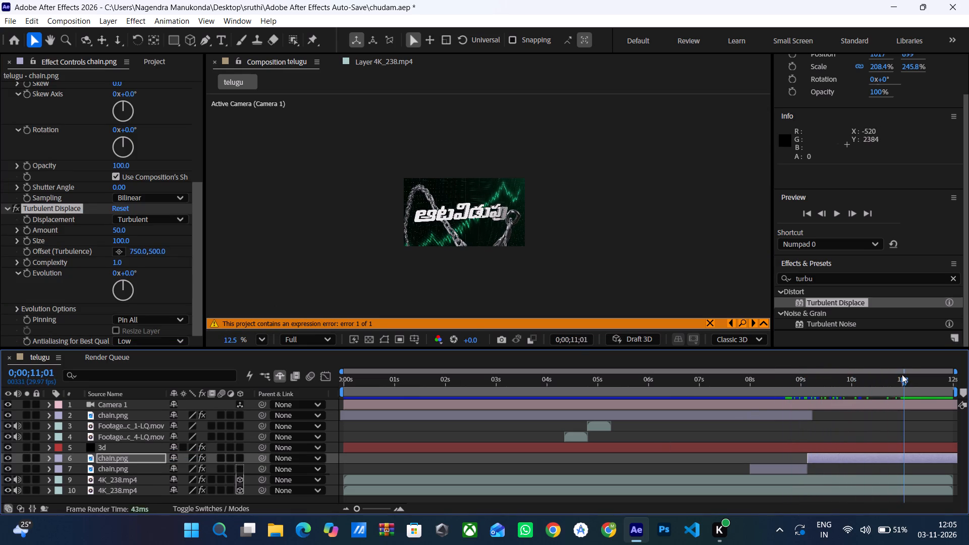
pyautogui.moveTo(902, 374); pyautogui.dragTo(801, 386)
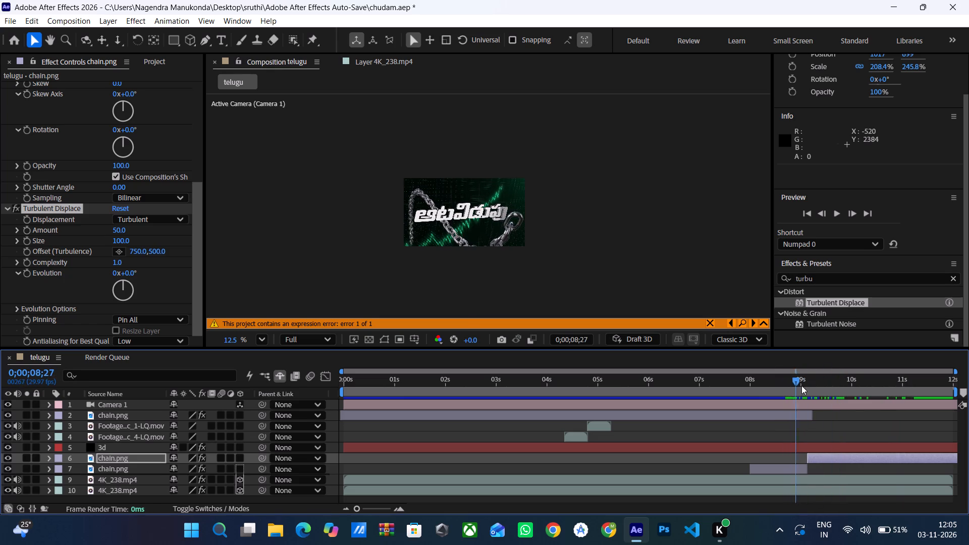
pyautogui.moveTo(801, 386); pyautogui.dragTo(802, 386)
pyautogui.press('space')
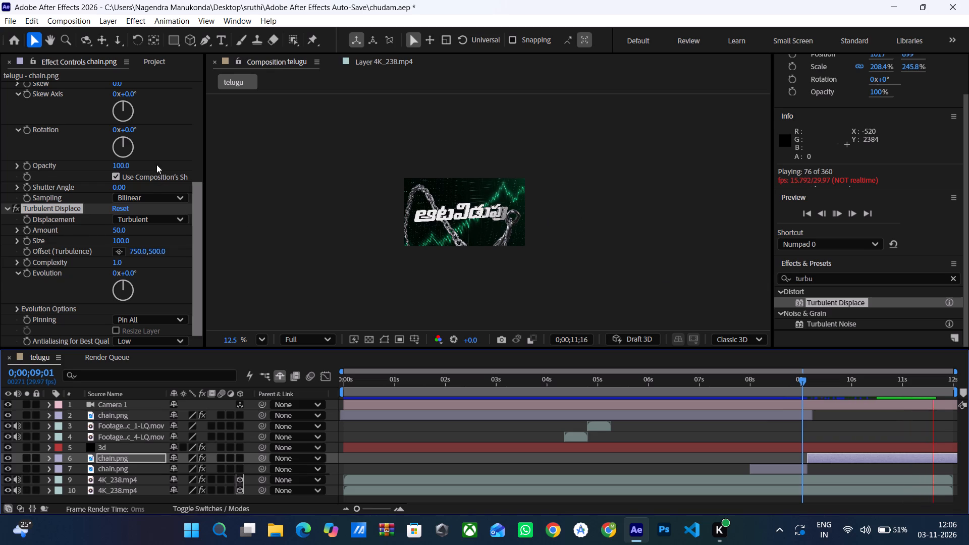
# Set the Rotation in the effect above Turbulent Displace to 30° on the chain.png segment after the split.
pyautogui.moveTo(123, 137); pyautogui.dragTo(134, 145)
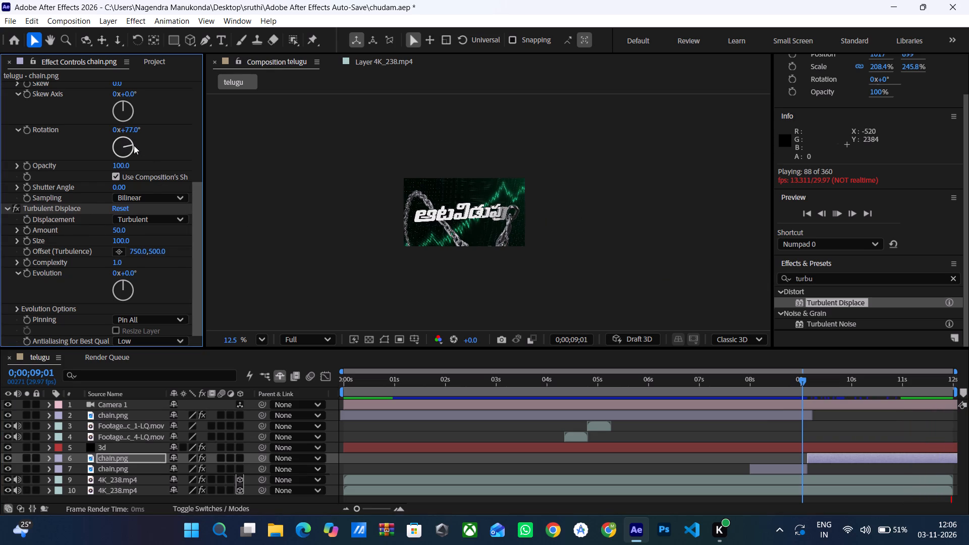
pyautogui.moveTo(134, 145); pyautogui.dragTo(133, 132)
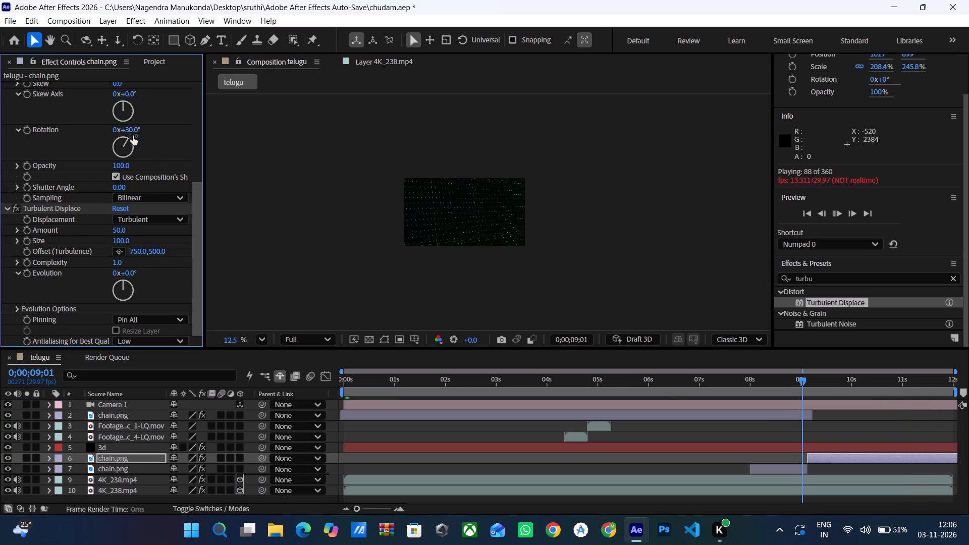
# Preview the telugu composition from 0;00;09;04 to check the rotated chain.
pyautogui.moveTo(799, 383); pyautogui.dragTo(799, 383)
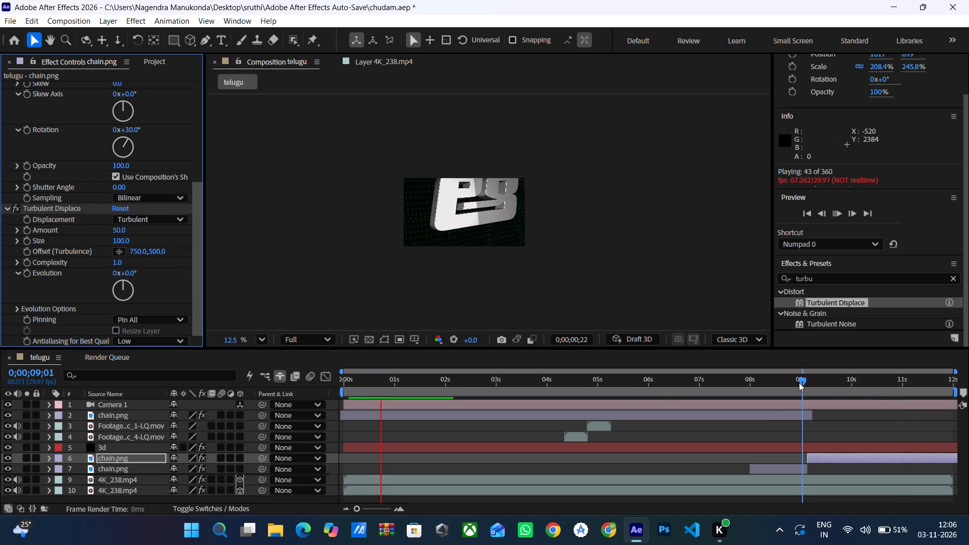
pyautogui.moveTo(799, 383); pyautogui.dragTo(809, 383)
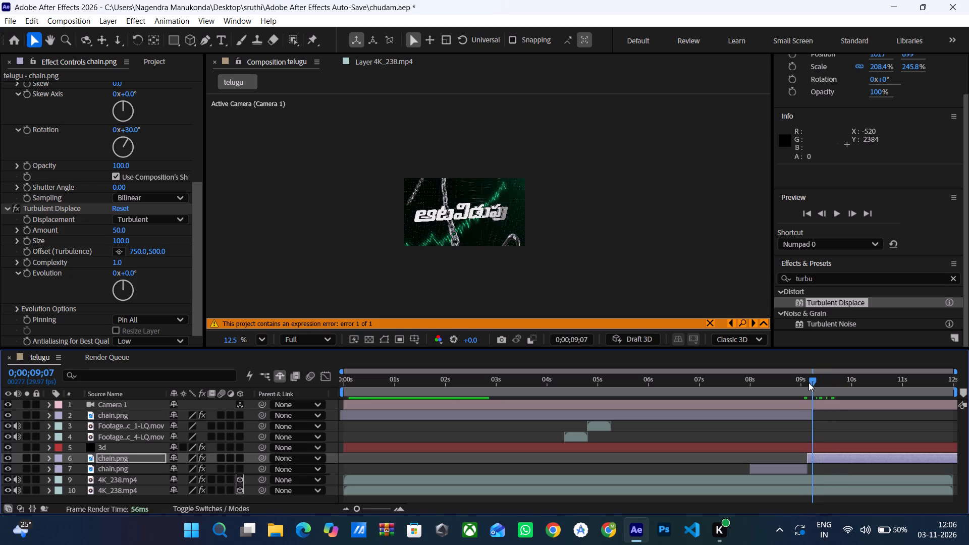
pyautogui.moveTo(809, 383); pyautogui.dragTo(804, 384)
pyautogui.press('space')
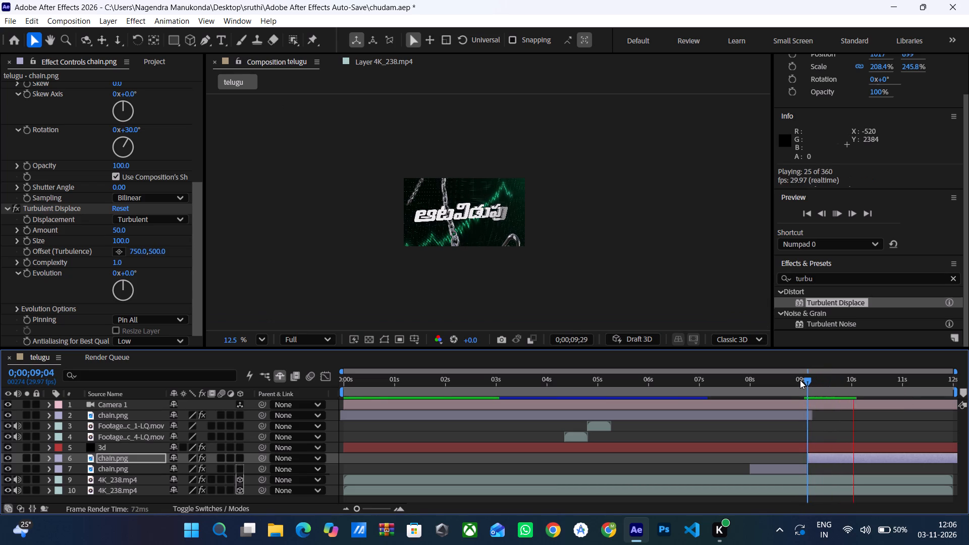
# Preview and scrub the telugu composition between about 0;00;08;29 and 0;00;11;19 to check the chain's motion across the split.
pyautogui.press('space')
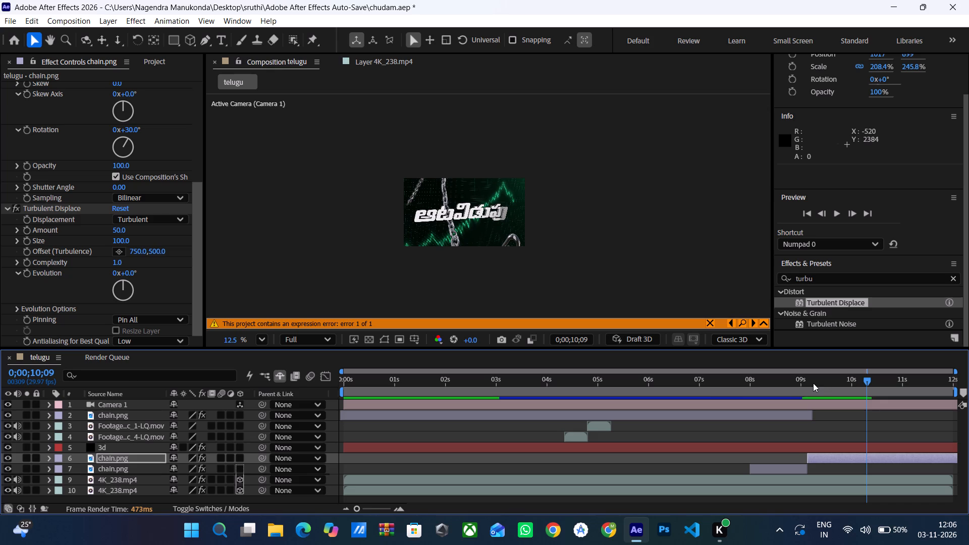
pyautogui.press('space')
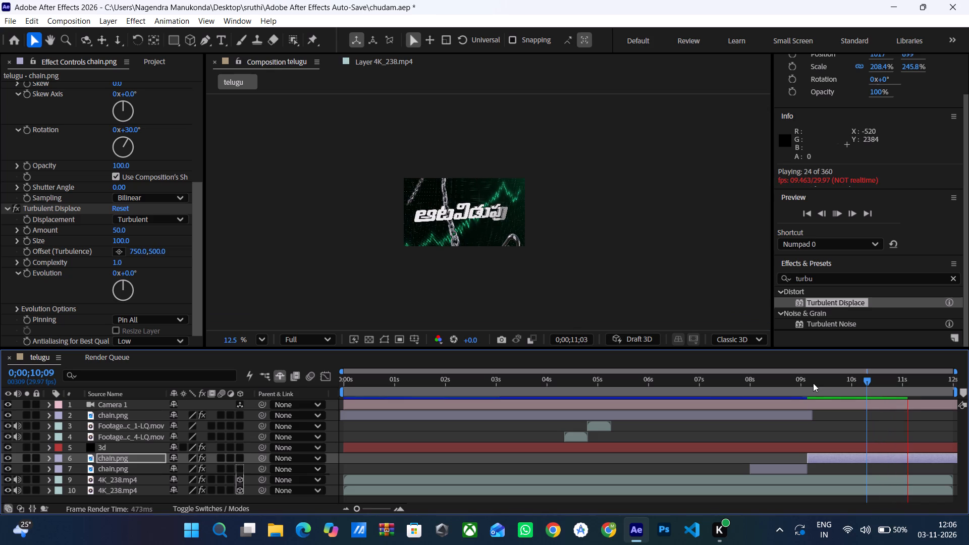
pyautogui.moveTo(864, 378); pyautogui.dragTo(864, 379)
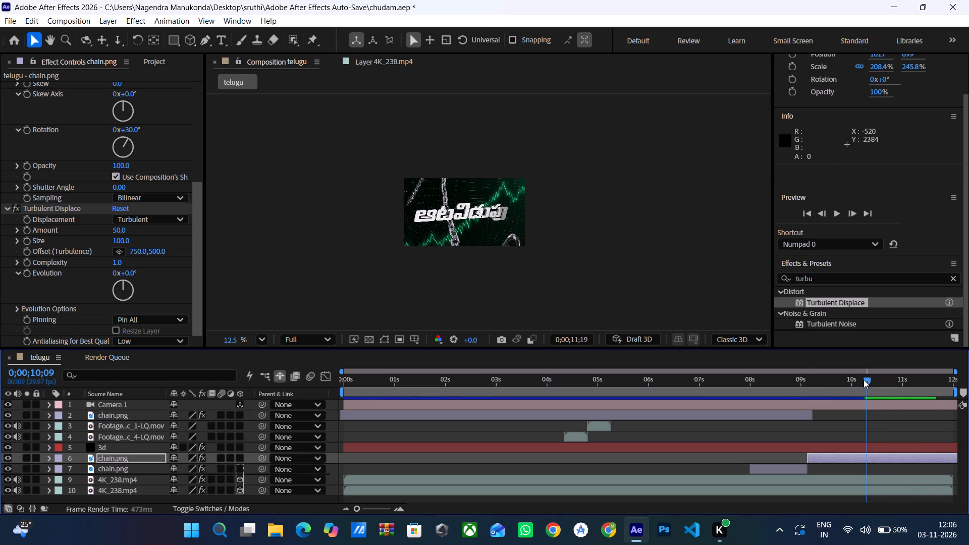
pyautogui.moveTo(864, 379); pyautogui.dragTo(825, 388)
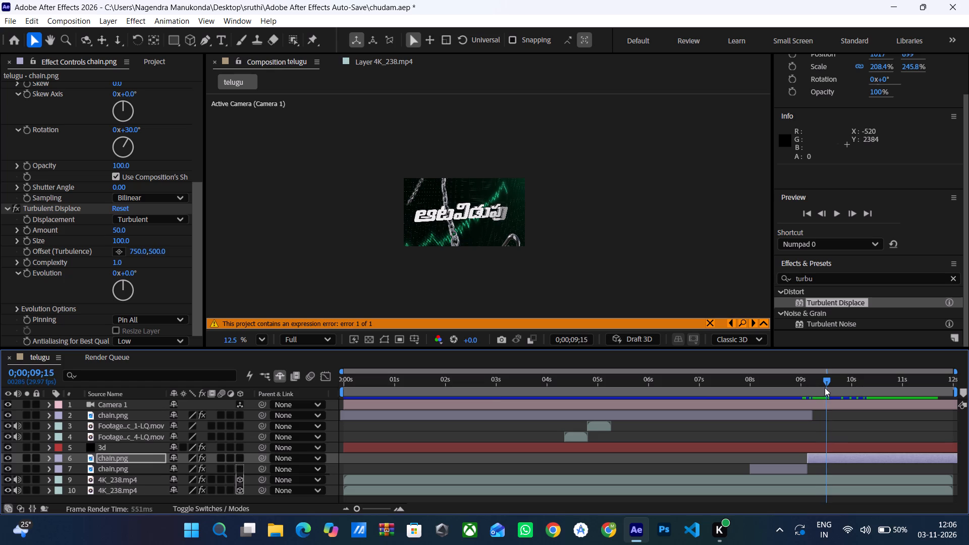
pyautogui.moveTo(825, 388); pyautogui.dragTo(797, 407)
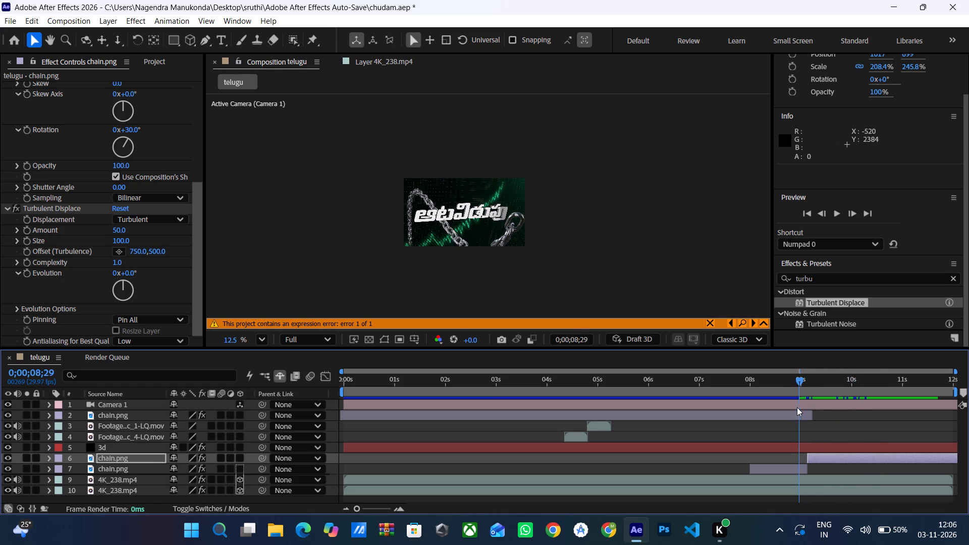
pyautogui.moveTo(797, 407); pyautogui.dragTo(857, 398)
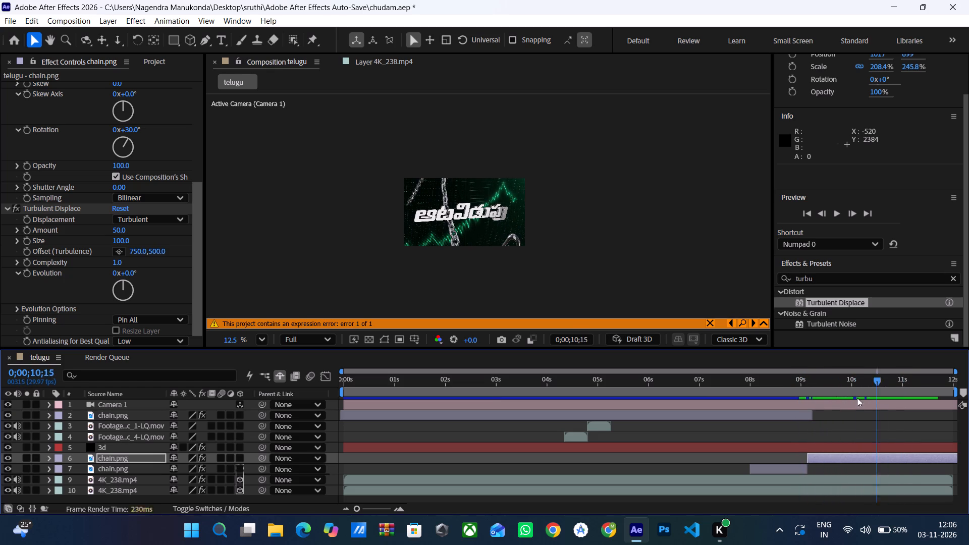
pyautogui.moveTo(857, 398); pyautogui.dragTo(815, 406)
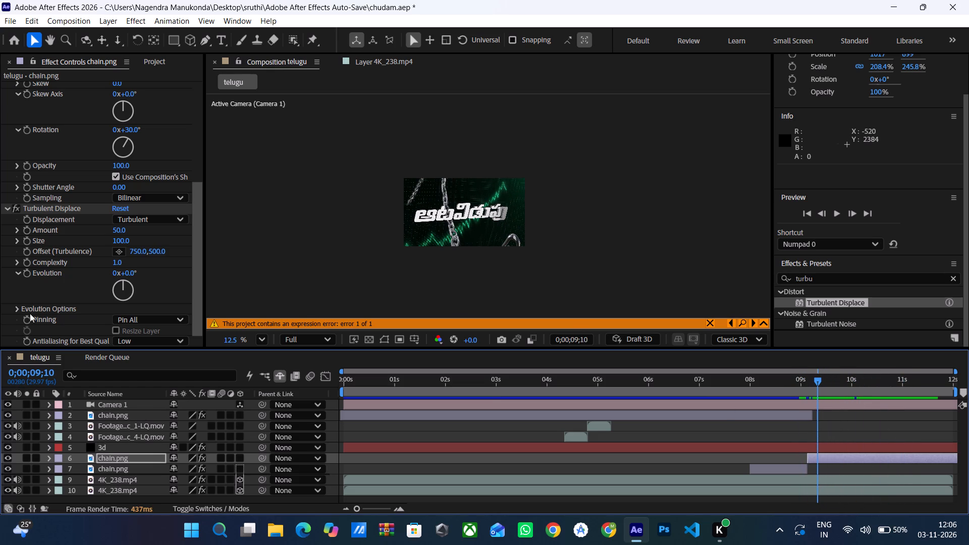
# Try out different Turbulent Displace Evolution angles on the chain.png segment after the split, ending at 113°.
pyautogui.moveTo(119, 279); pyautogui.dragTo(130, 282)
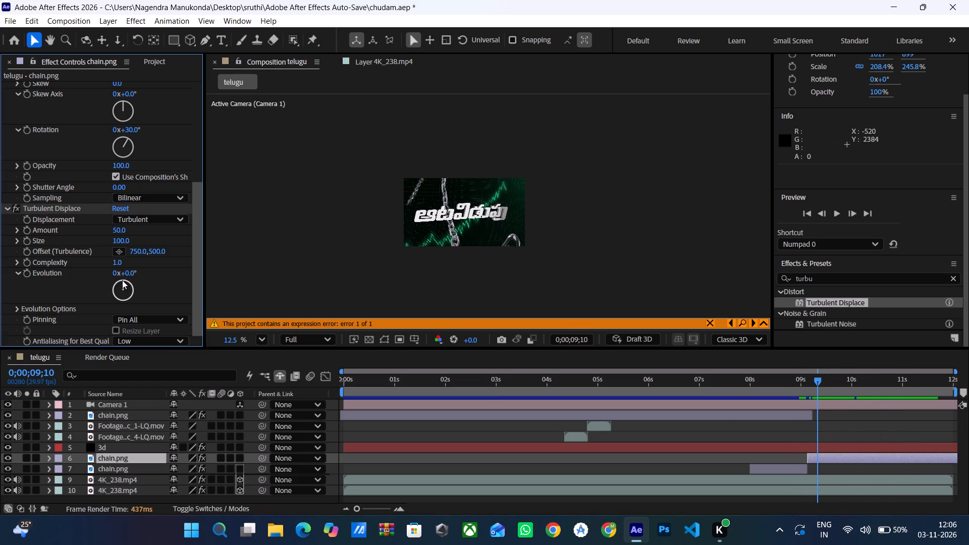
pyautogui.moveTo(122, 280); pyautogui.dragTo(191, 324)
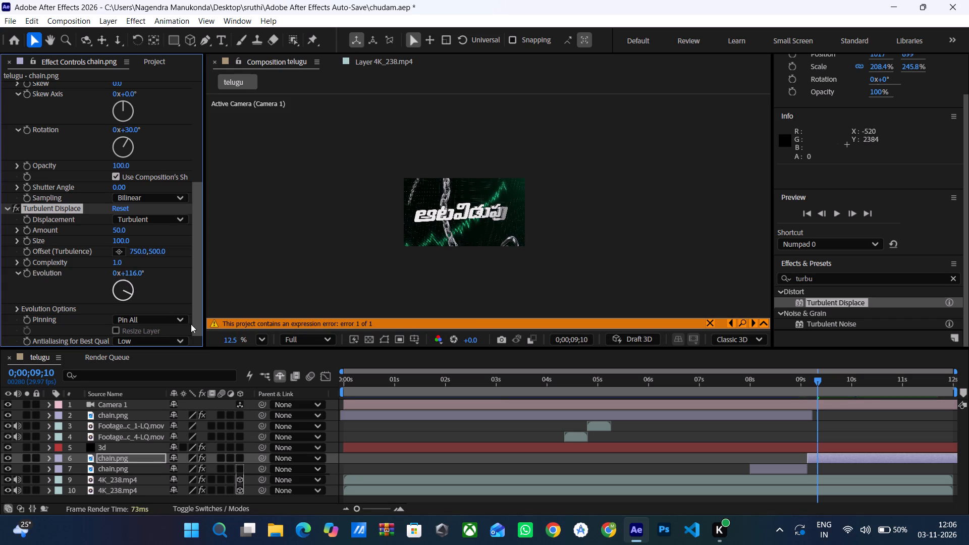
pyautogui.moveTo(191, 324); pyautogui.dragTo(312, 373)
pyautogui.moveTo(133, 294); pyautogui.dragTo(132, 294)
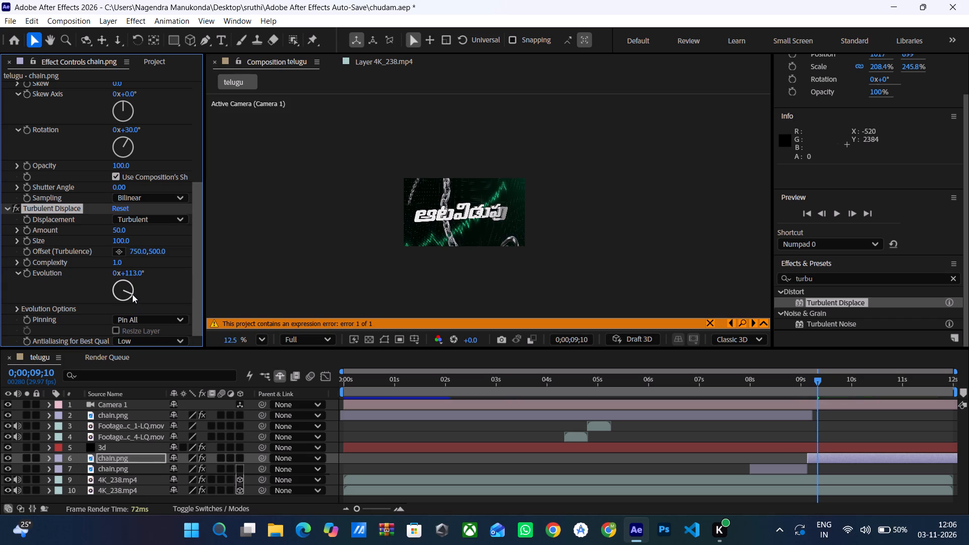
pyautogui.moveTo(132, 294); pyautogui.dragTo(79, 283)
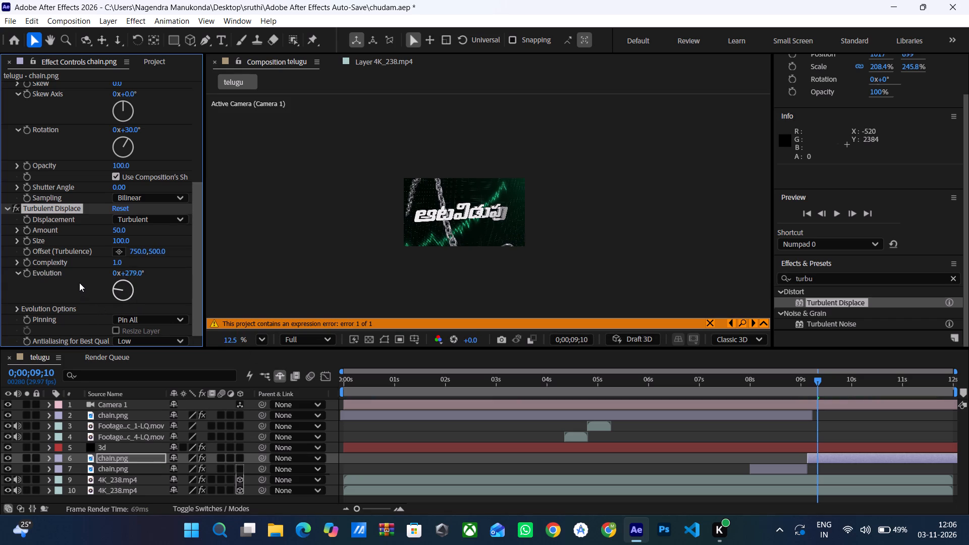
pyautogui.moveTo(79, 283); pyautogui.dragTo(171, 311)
# At 0;00;09.
pyautogui.moveTo(818, 380); pyautogui.dragTo(810, 384)
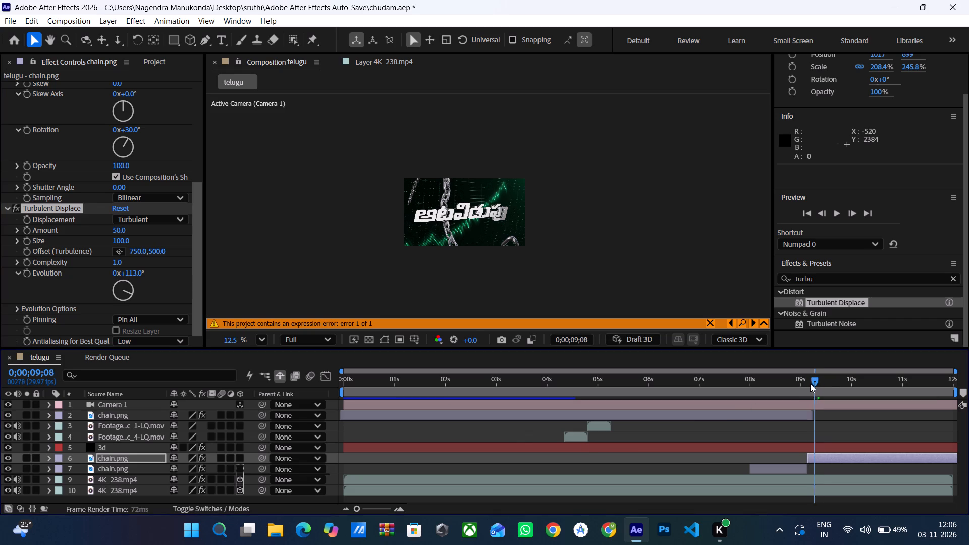
pyautogui.moveTo(810, 384); pyautogui.dragTo(808, 391)
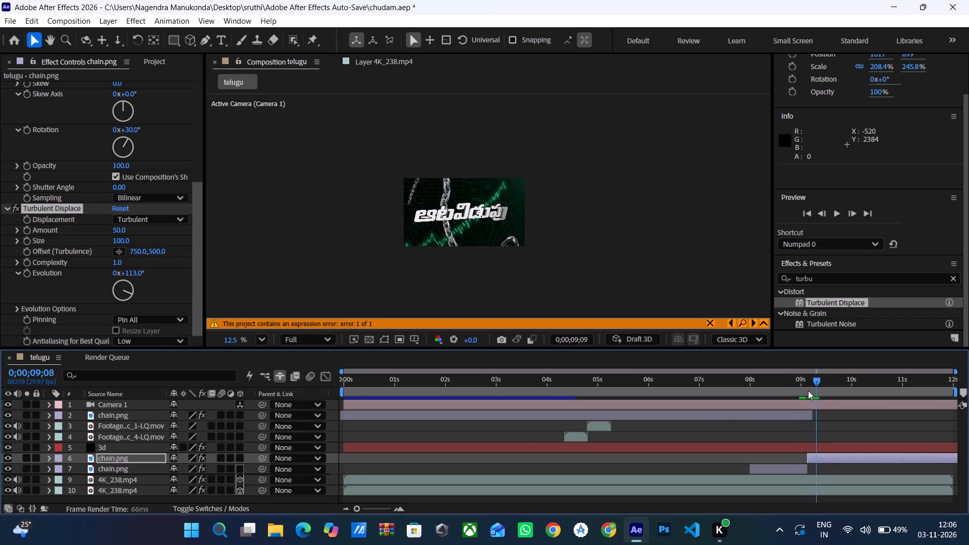
pyautogui.moveTo(808, 391); pyautogui.dragTo(809, 392)
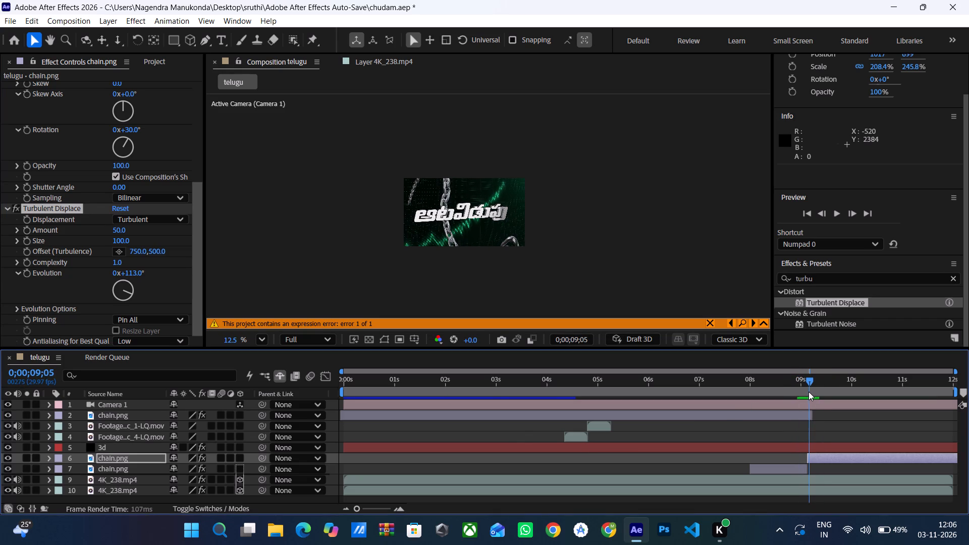
pyautogui.moveTo(809, 392); pyautogui.dragTo(808, 392)
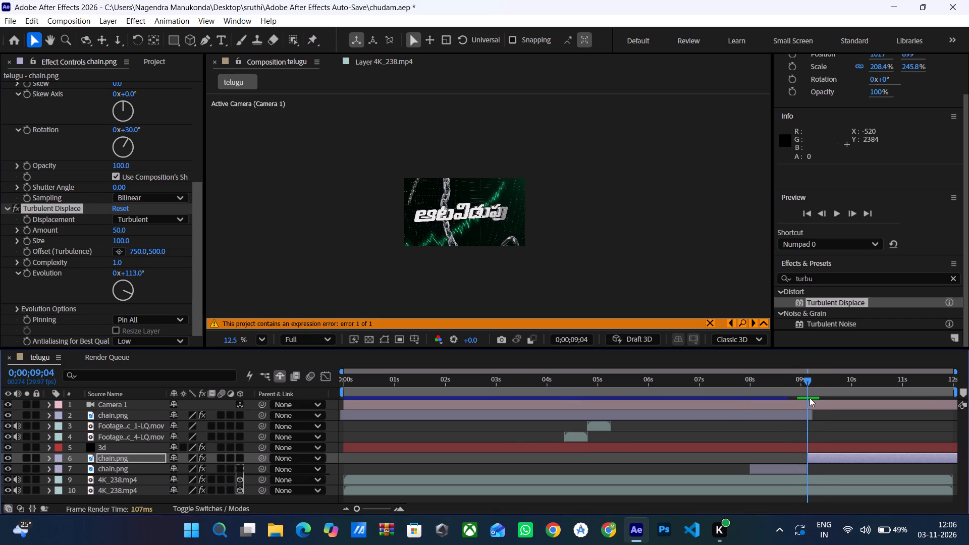
pyautogui.click(804, 383)
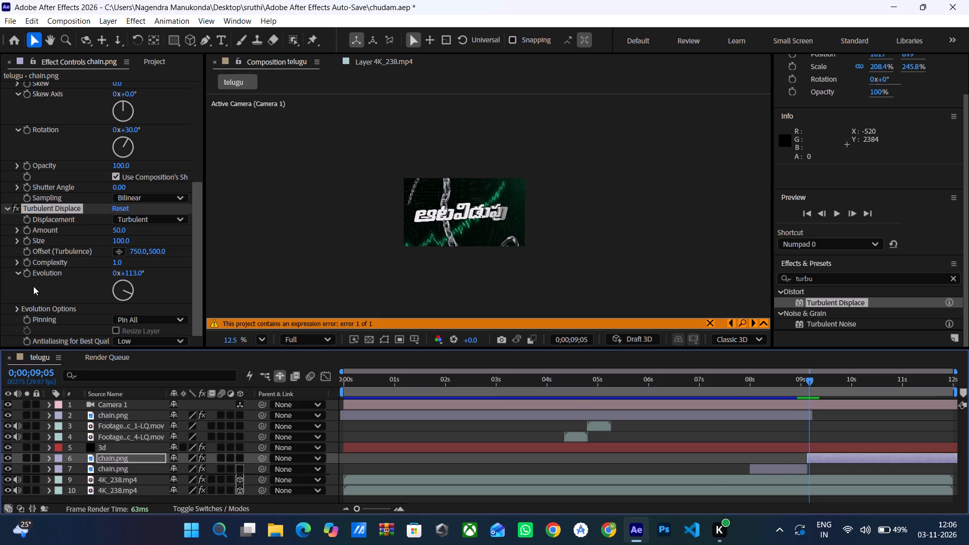
pyautogui.click(30, 272)
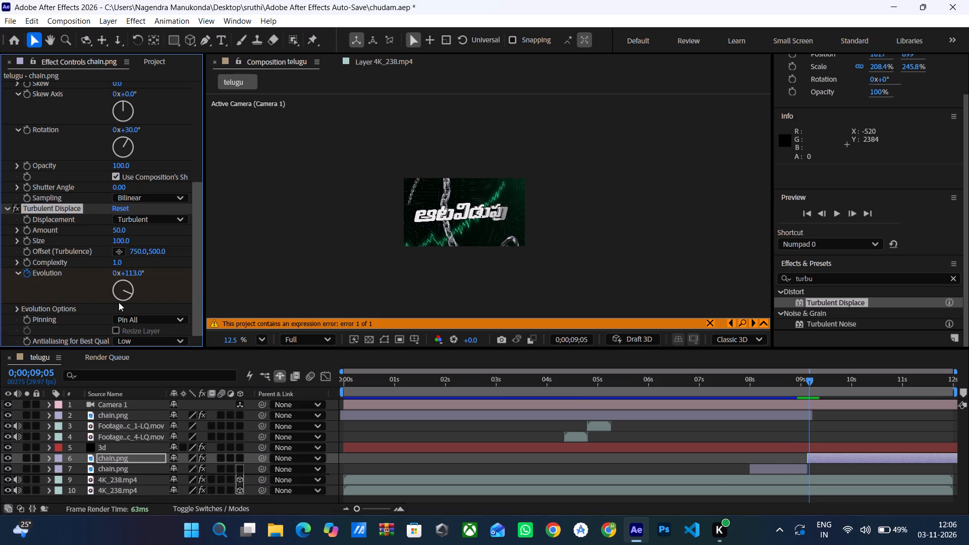
pyautogui.moveTo(128, 291); pyautogui.dragTo(128, 280)
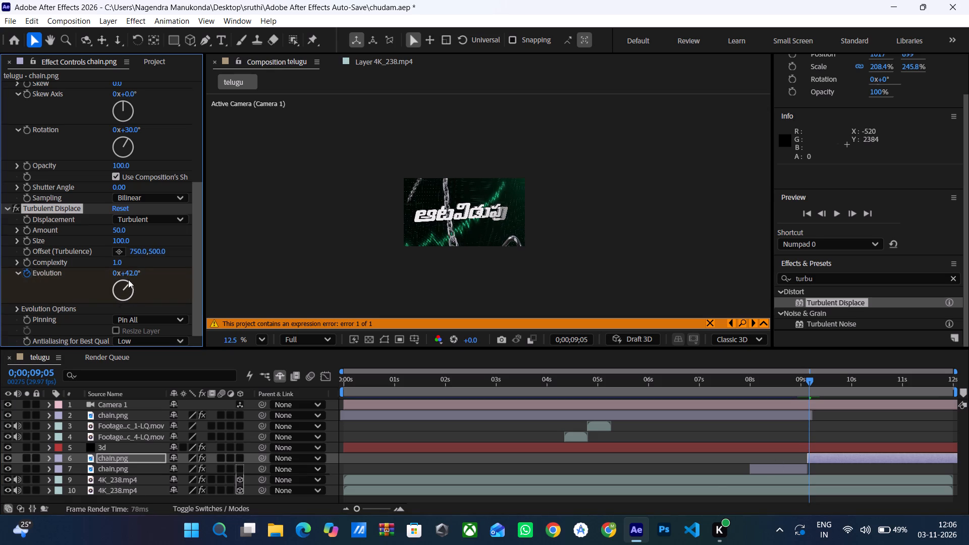
pyautogui.moveTo(128, 280); pyautogui.dragTo(123, 276)
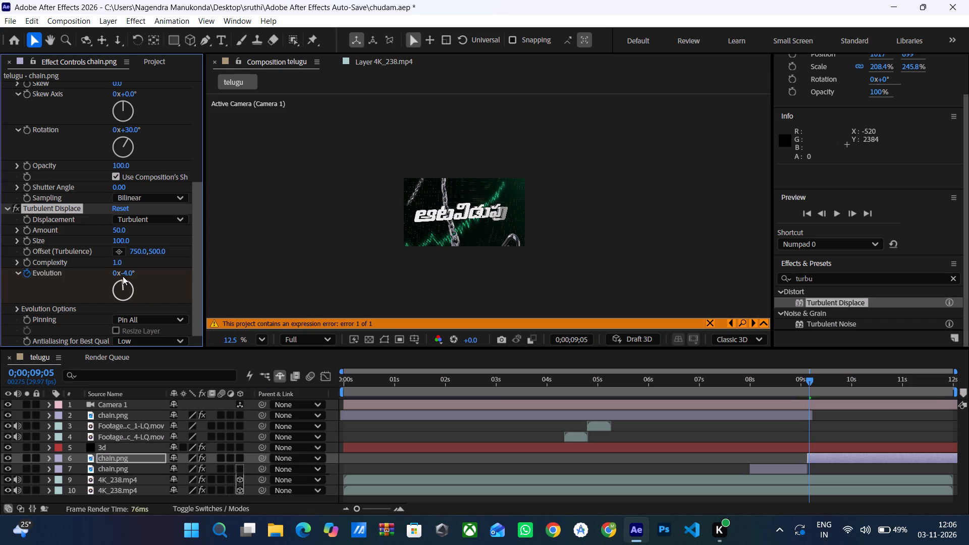
pyautogui.moveTo(123, 276); pyautogui.dragTo(117, 277)
pyautogui.click(122, 271)
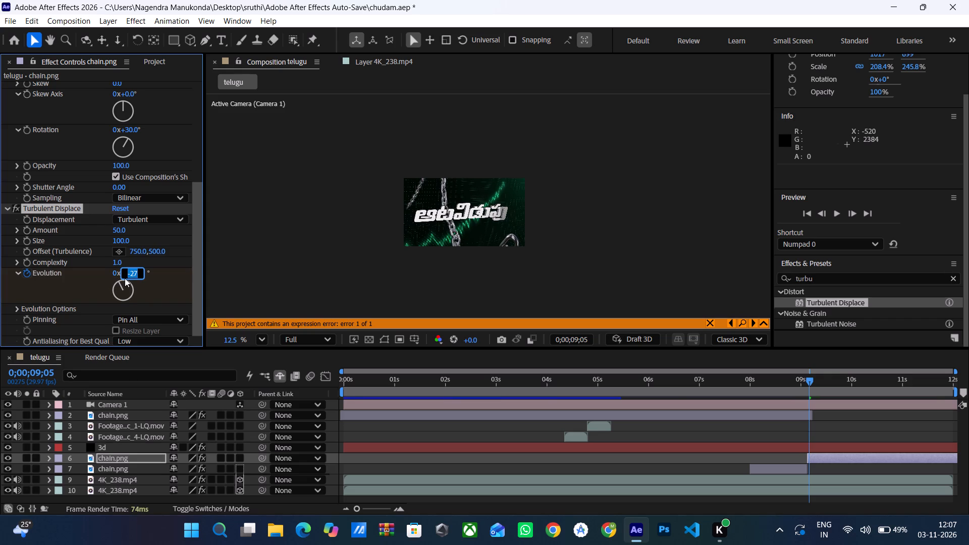
pyautogui.press('0')
pyautogui.press('Return')
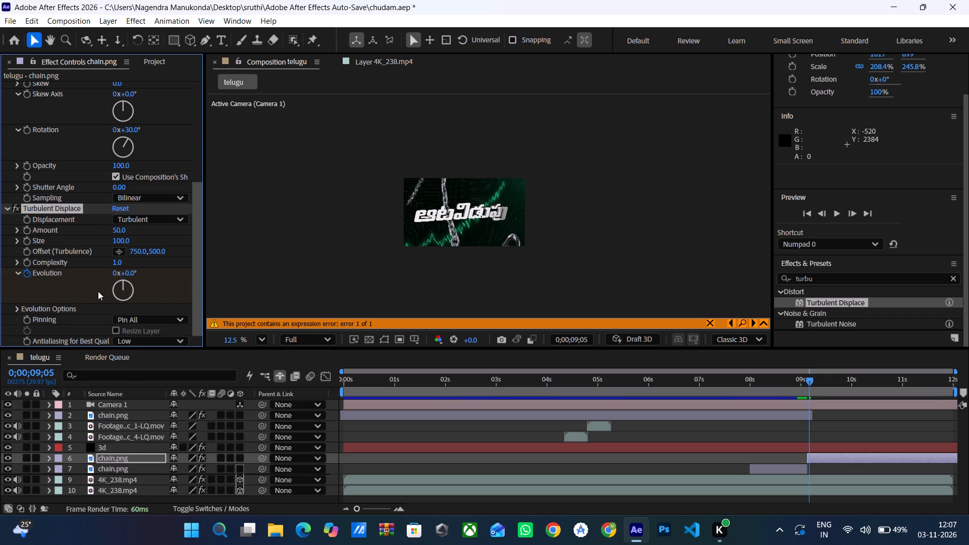
# Set the Transform effect's Rotation to 0° and start keyframing it at 0;00;09;05.
pyautogui.click(126, 126)
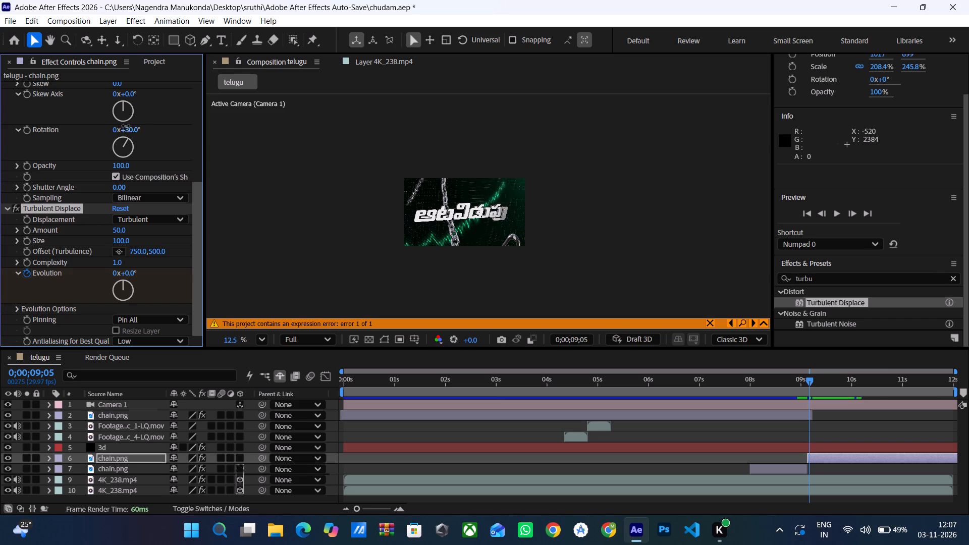
pyautogui.press('0')
pyautogui.press('Return')
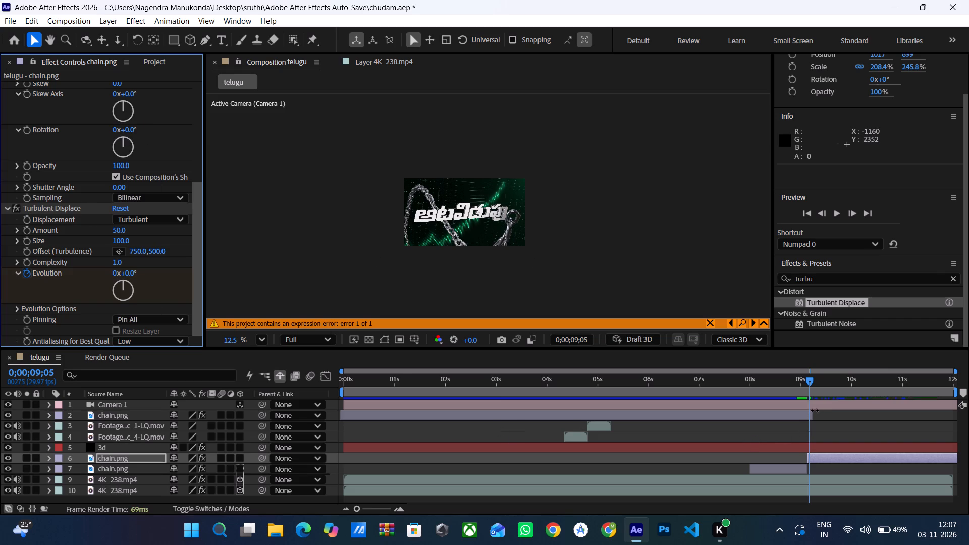
pyautogui.click(25, 127)
# Start keyframing the Transform effect's Skew Axis and Turbulent Displace's Pinning at 0;00;09;05.
pyautogui.click(24, 92)
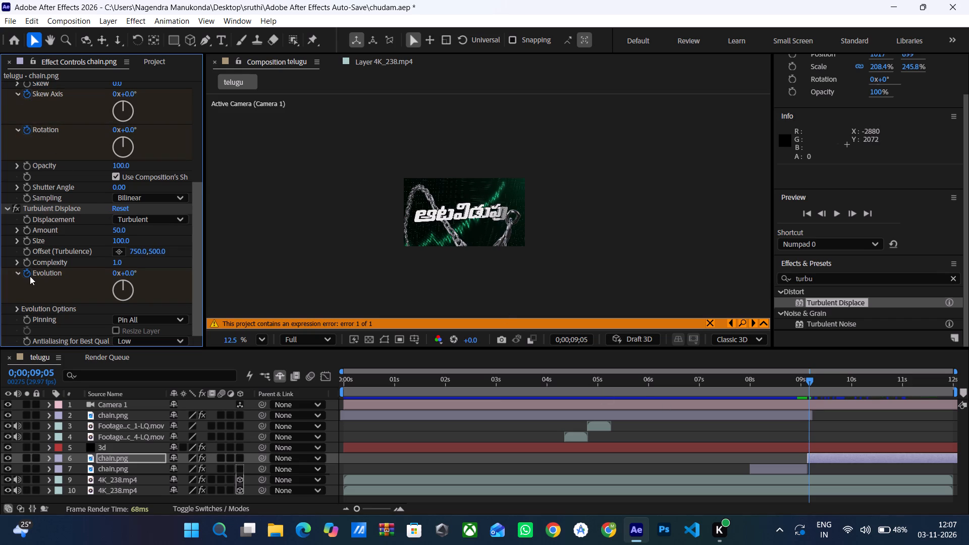
pyautogui.scroll(4, 30, 276)
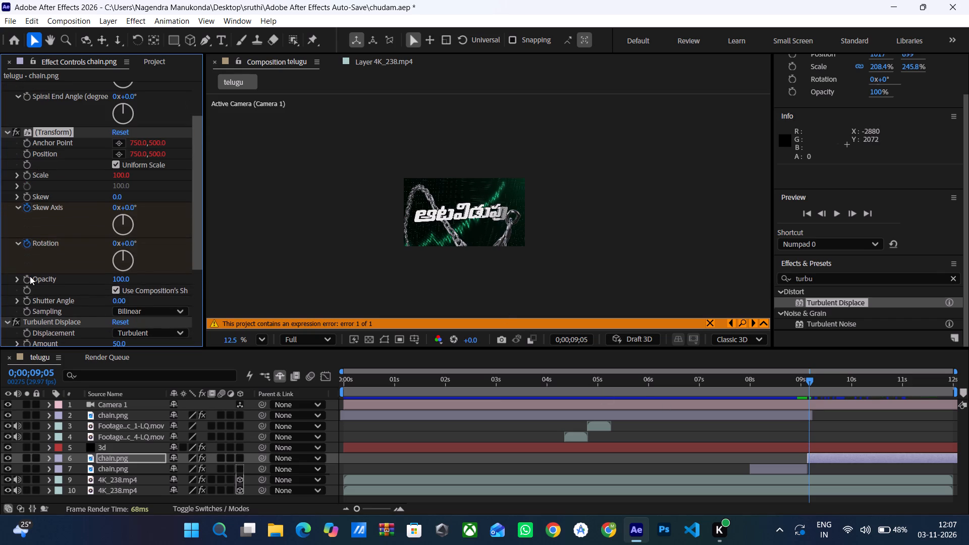
pyautogui.scroll(-4, 30, 276)
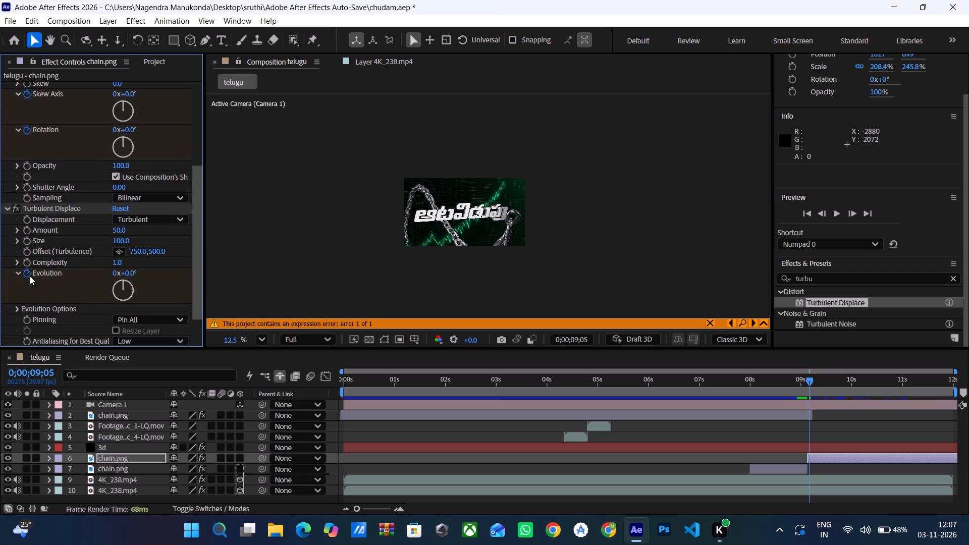
pyautogui.scroll(-1, 30, 276)
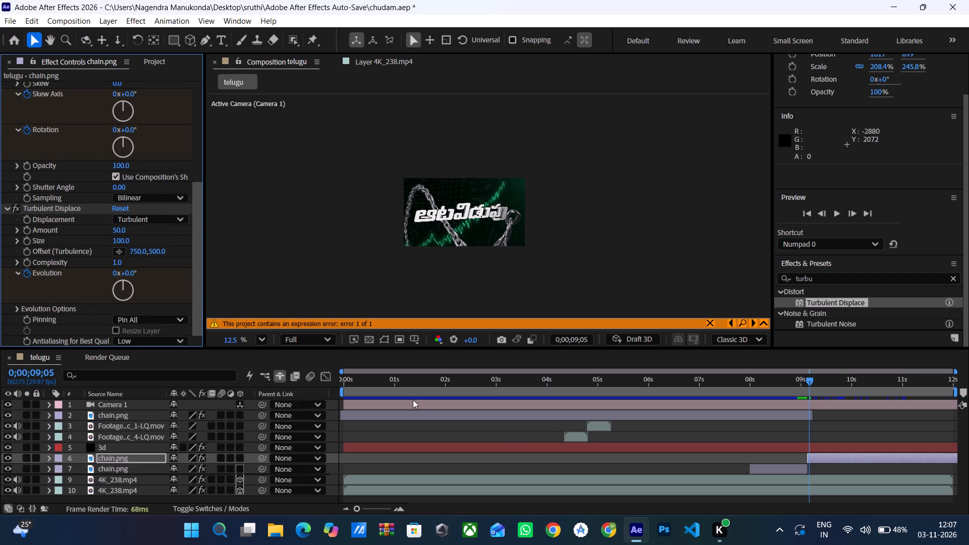
pyautogui.click(28, 318)
pyautogui.scroll(-1, 119, 321)
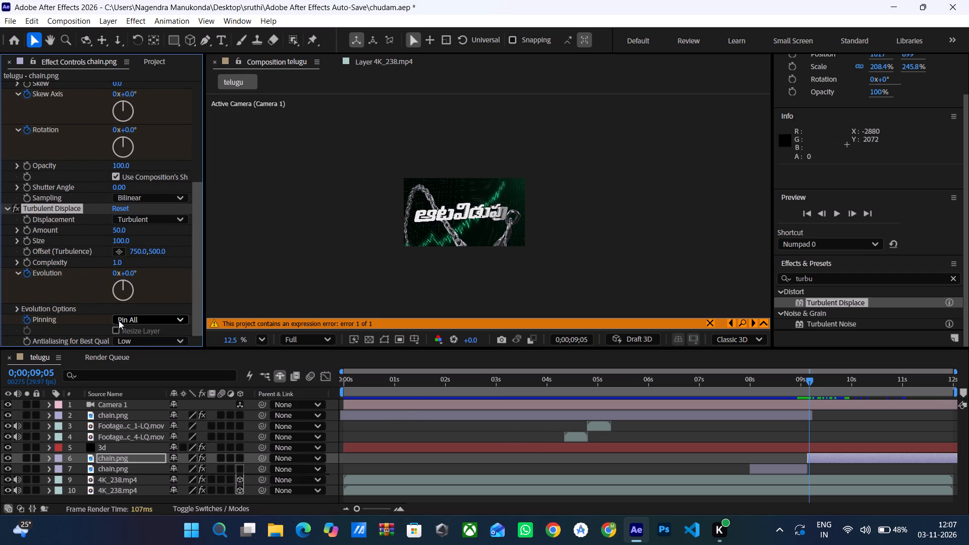
pyautogui.scroll(-2, 119, 320)
# At 0;00;11;29, set the Transform effect's Skew Axis to about 112° for the end keyframe.
pyautogui.moveTo(811, 379); pyautogui.dragTo(847, 380)
pyautogui.moveTo(871, 385); pyautogui.dragTo(882, 385)
pyautogui.moveTo(883, 381); pyautogui.dragTo(884, 381)
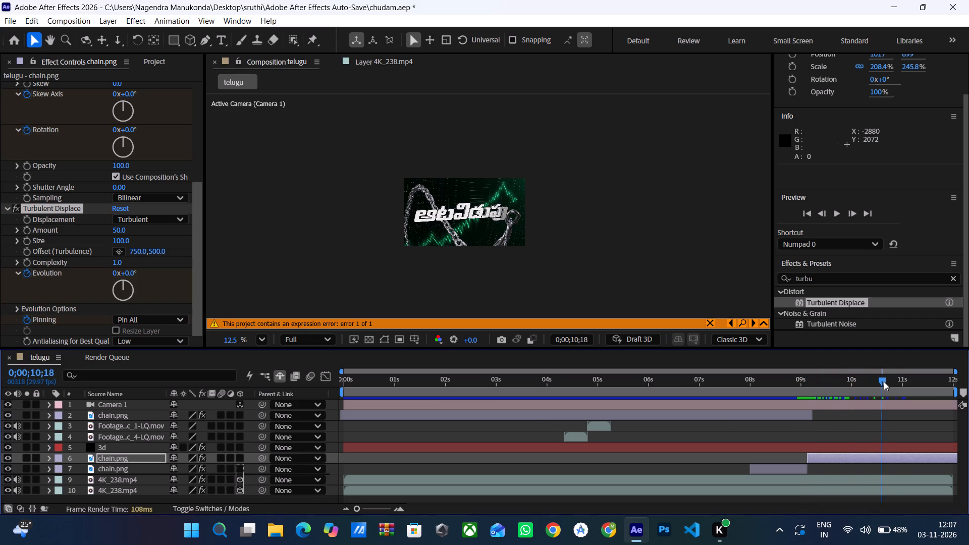
pyautogui.moveTo(884, 381); pyautogui.dragTo(957, 386)
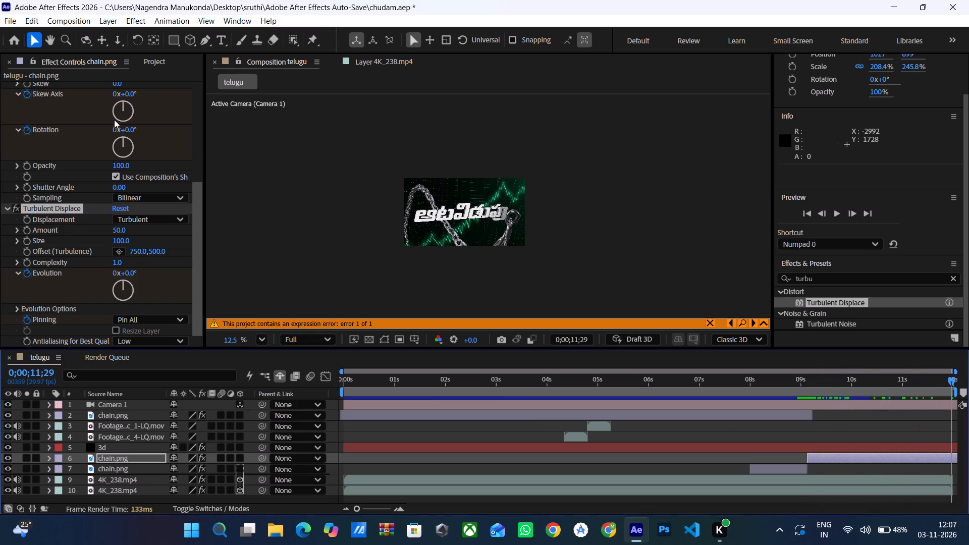
pyautogui.moveTo(121, 100); pyautogui.dragTo(131, 102)
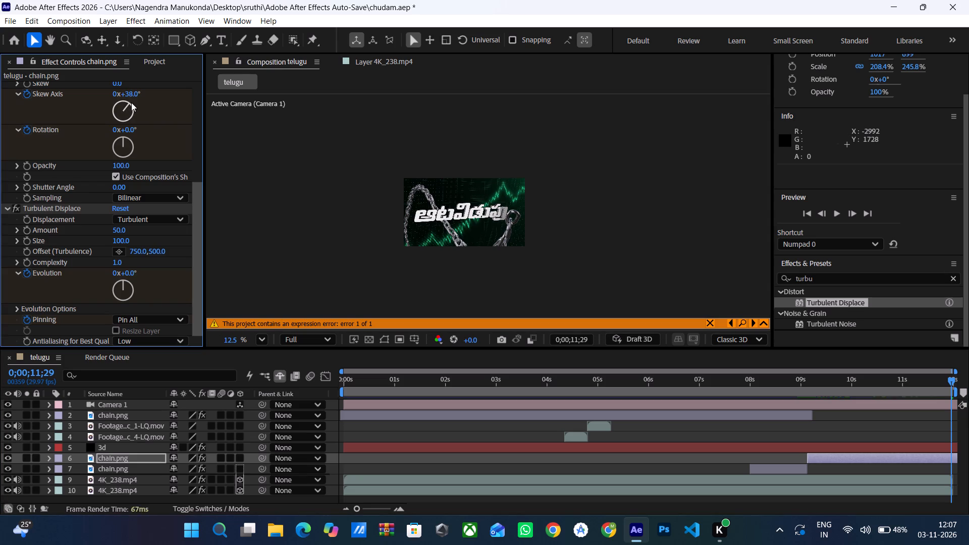
pyautogui.moveTo(131, 102); pyautogui.dragTo(137, 117)
# At 0;00;11;29, set the Transform effect's Rotation on the last chain.png segment to 30° for the end keyframe.
pyautogui.moveTo(124, 135); pyautogui.dragTo(136, 143)
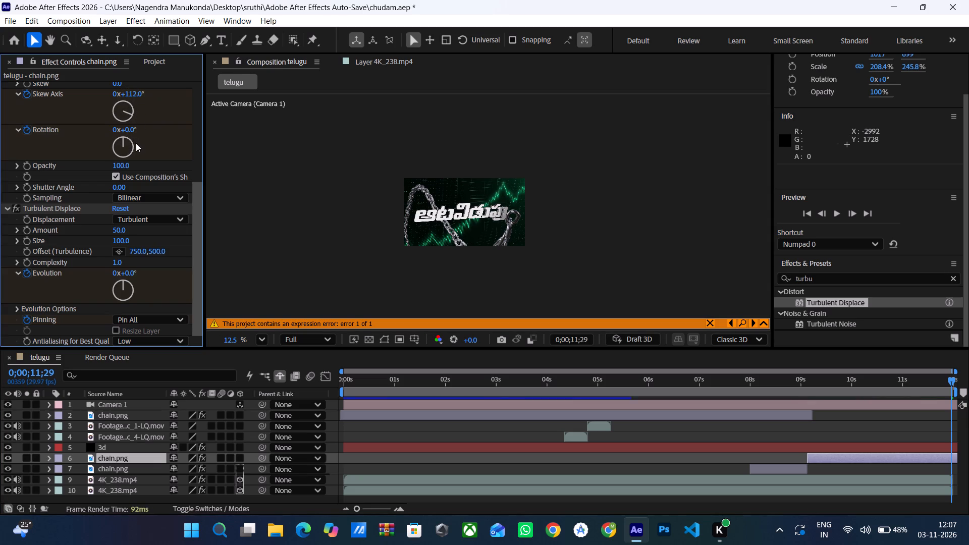
pyautogui.moveTo(136, 143); pyautogui.dragTo(136, 143)
pyautogui.moveTo(121, 135); pyautogui.dragTo(133, 140)
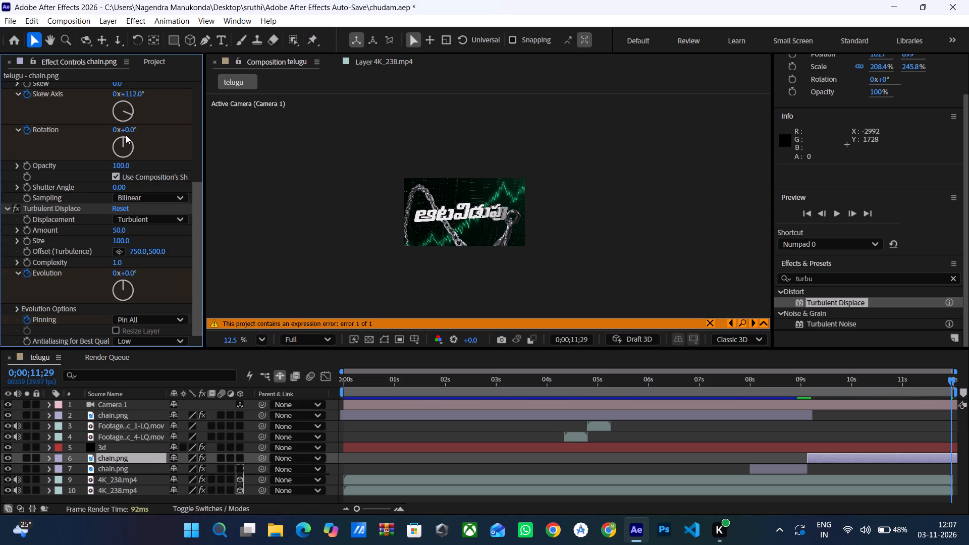
pyautogui.moveTo(122, 136); pyautogui.dragTo(130, 142)
pyautogui.moveTo(125, 129); pyautogui.dragTo(126, 129)
pyautogui.moveTo(126, 129); pyautogui.dragTo(142, 146)
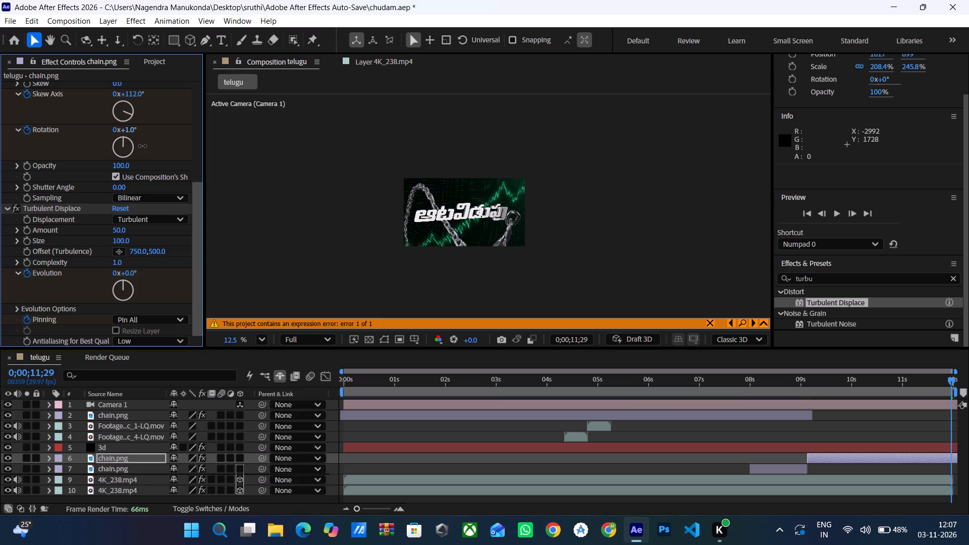
pyautogui.moveTo(142, 146); pyautogui.dragTo(161, 165)
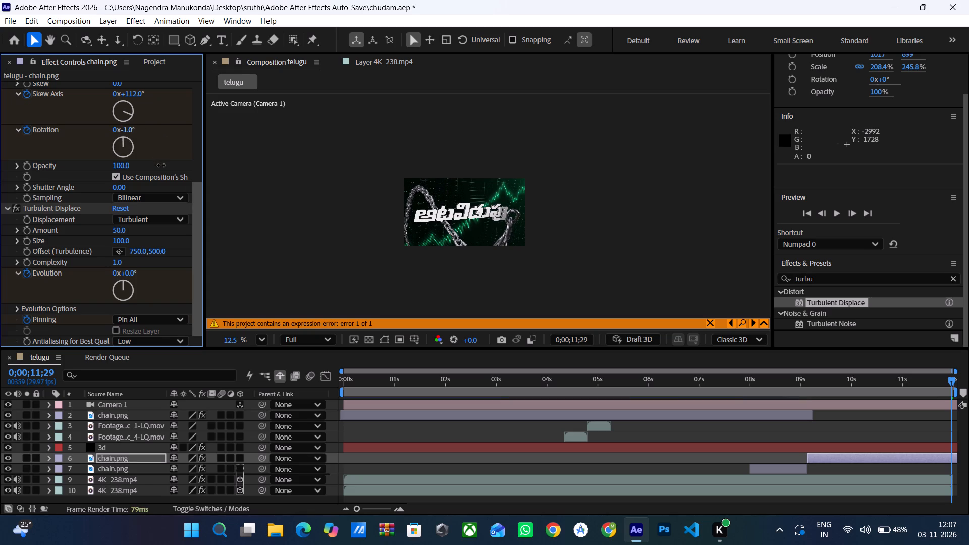
pyautogui.moveTo(161, 165); pyautogui.dragTo(176, 168)
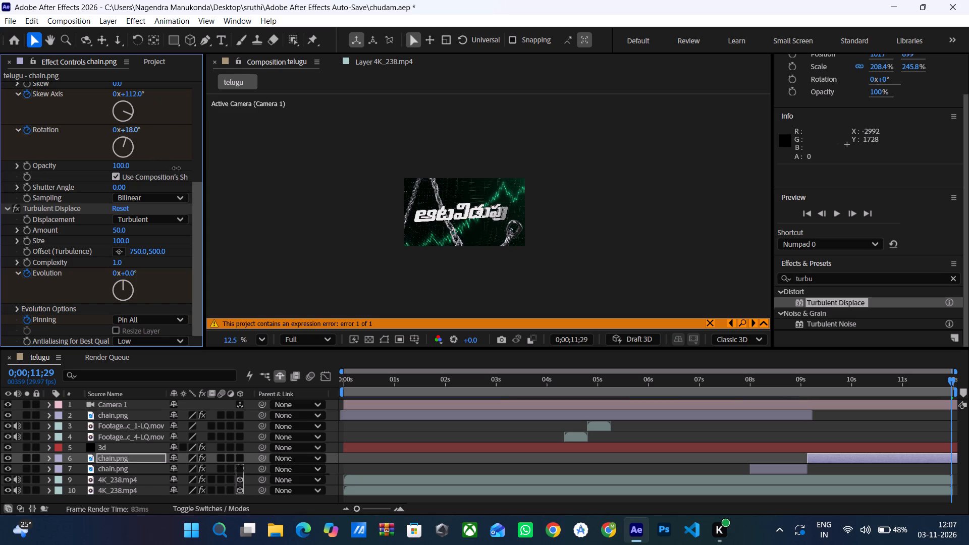
pyautogui.moveTo(176, 168); pyautogui.dragTo(186, 171)
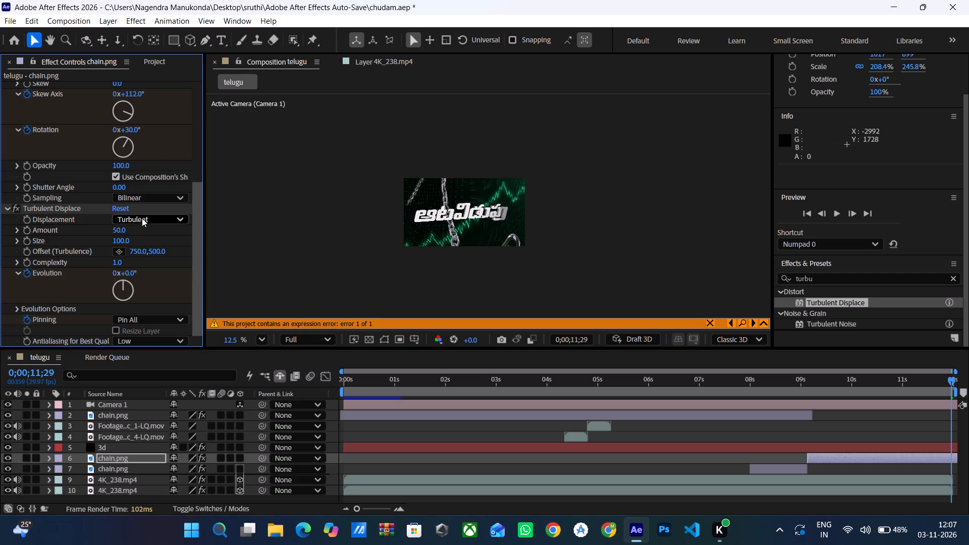
# Set the Turbulent Displace Evolution on the same chain segment to 130° at 0;00;11;29.
pyautogui.scroll(2, 128, 189)
pyautogui.scroll(-4, 127, 189)
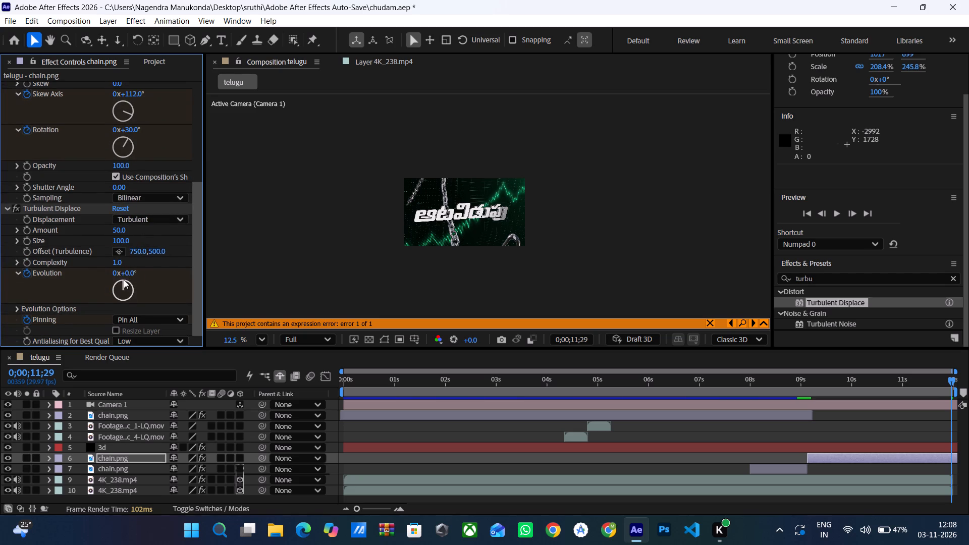
pyautogui.moveTo(127, 273); pyautogui.dragTo(204, 276)
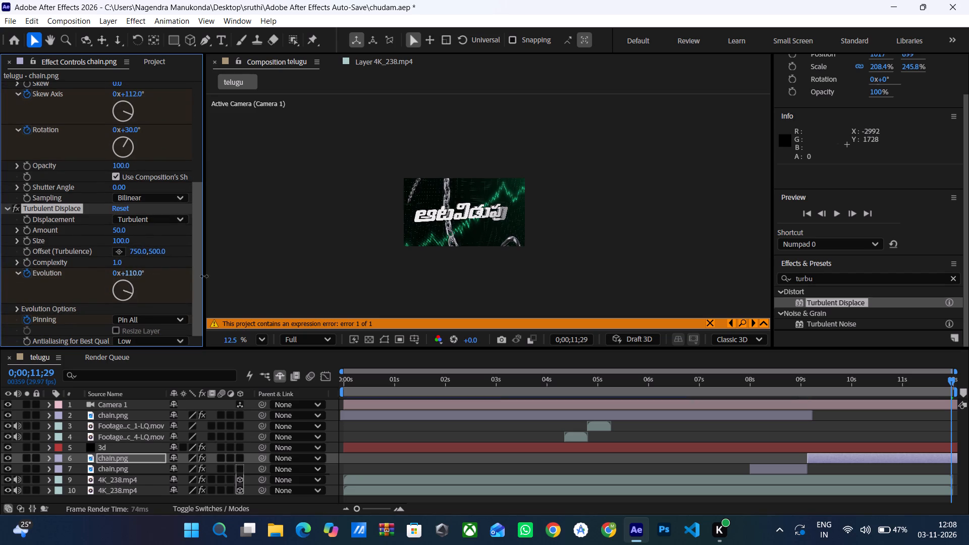
pyautogui.moveTo(204, 276); pyautogui.dragTo(277, 280)
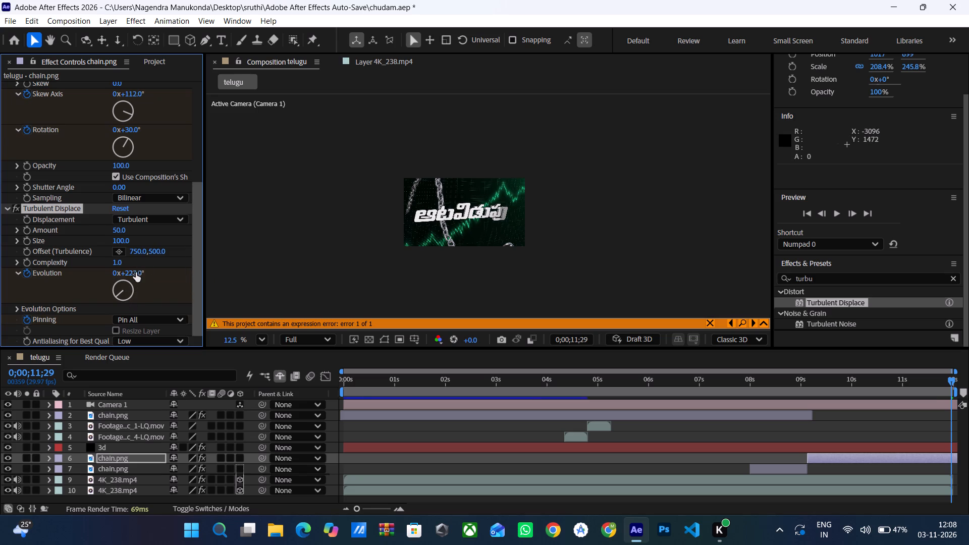
pyautogui.moveTo(136, 272); pyautogui.dragTo(83, 281)
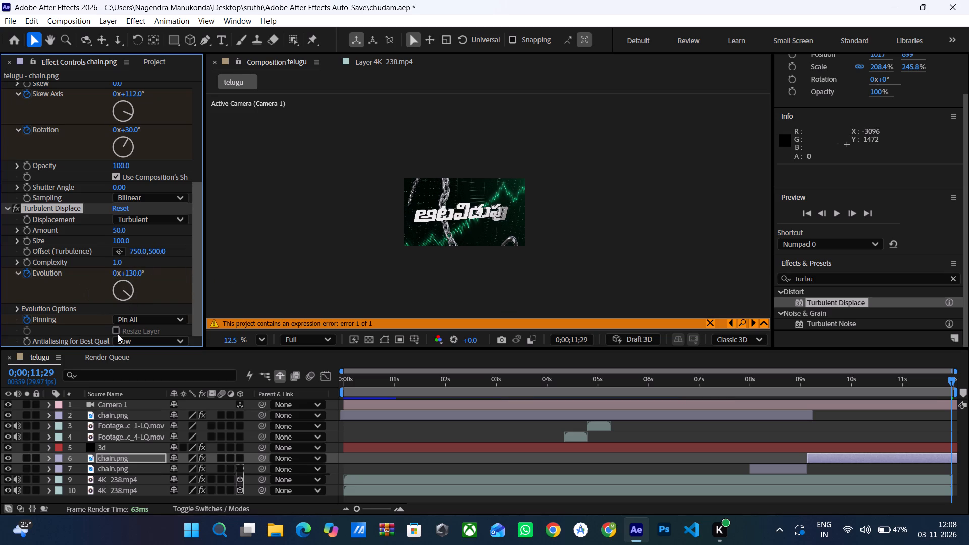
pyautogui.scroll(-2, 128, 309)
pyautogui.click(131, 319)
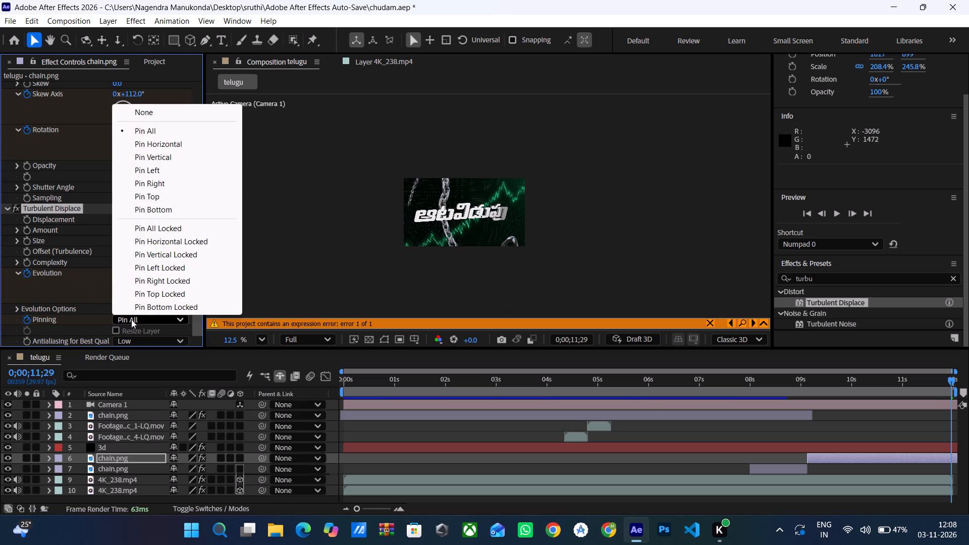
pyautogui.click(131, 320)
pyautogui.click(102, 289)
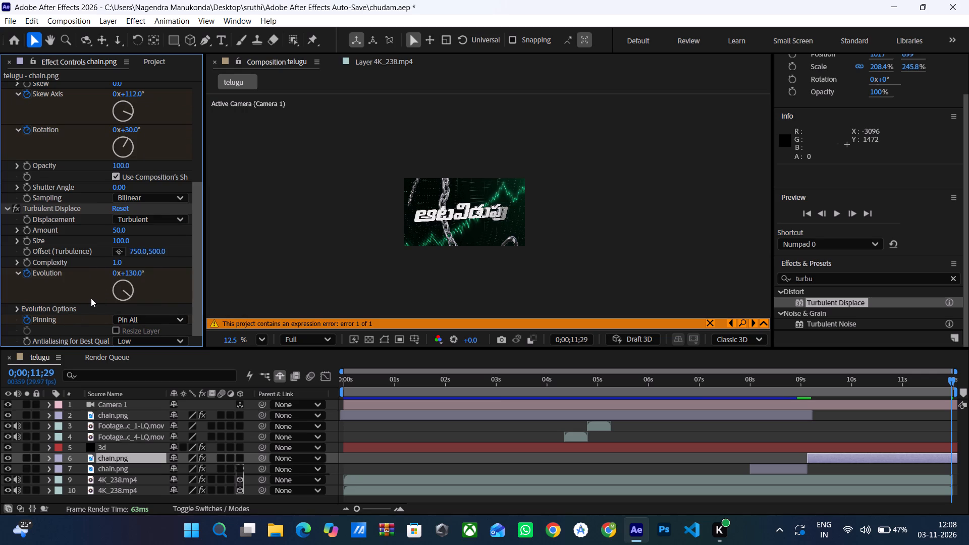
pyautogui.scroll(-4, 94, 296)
# Deselect the layer and preview the chain animation from 0;00;08;23.
pyautogui.click(255, 258)
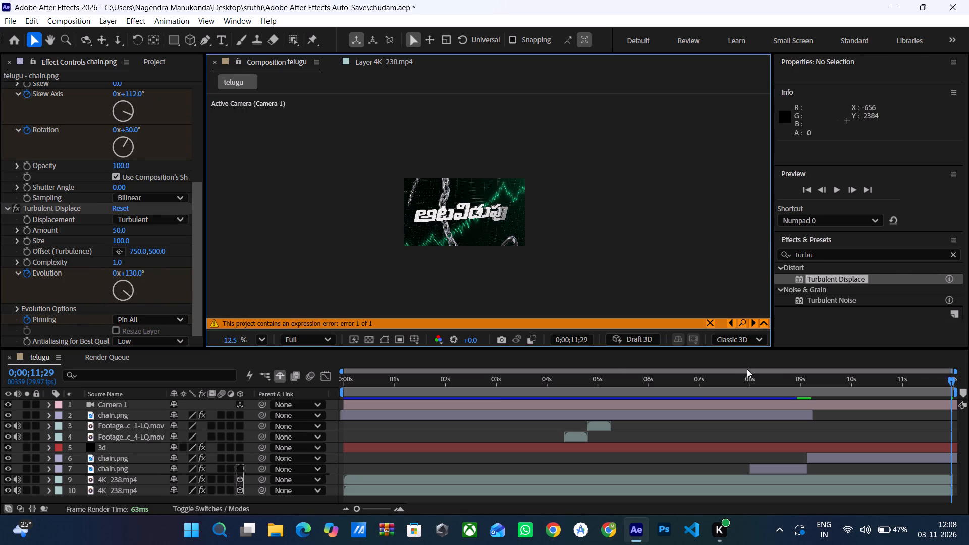
pyautogui.moveTo(951, 377); pyautogui.dragTo(799, 407)
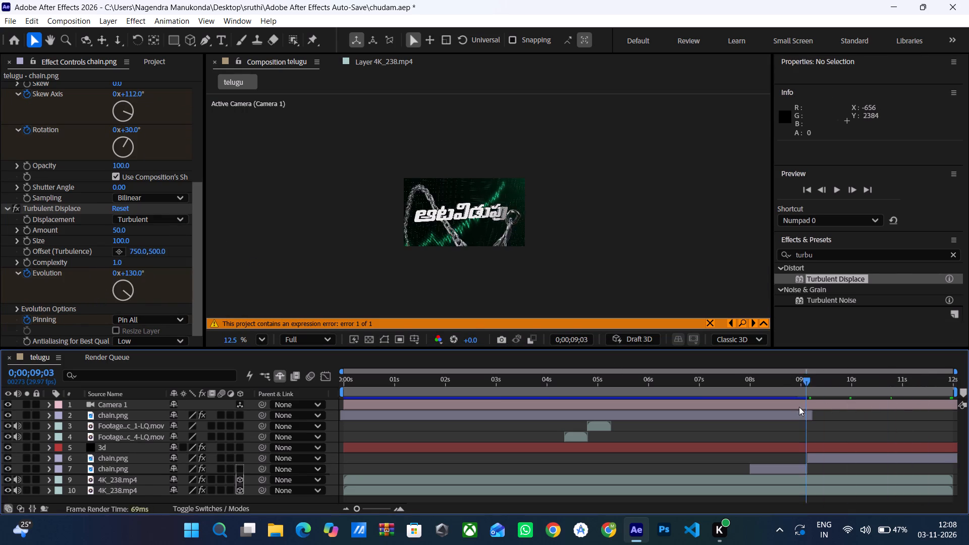
pyautogui.moveTo(799, 407); pyautogui.dragTo(789, 409)
pyautogui.press('space')
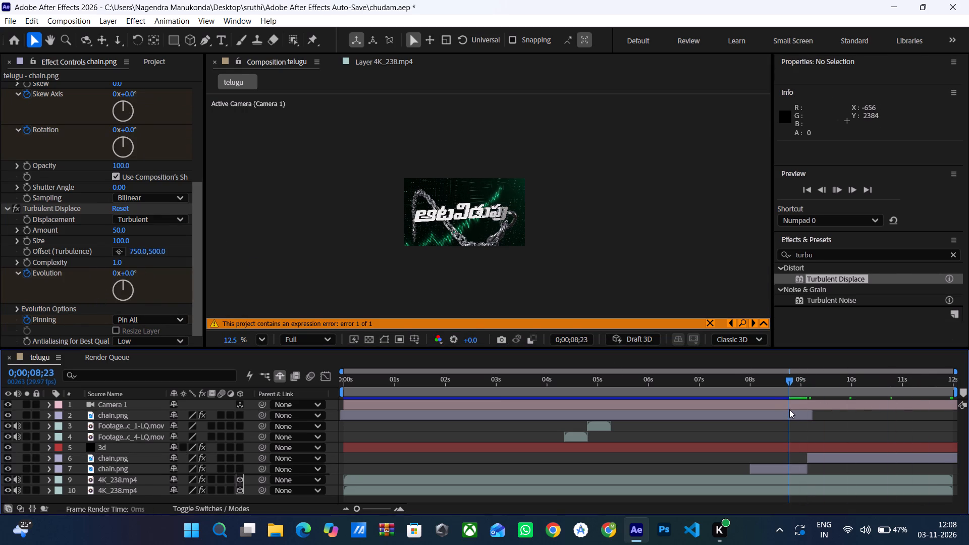